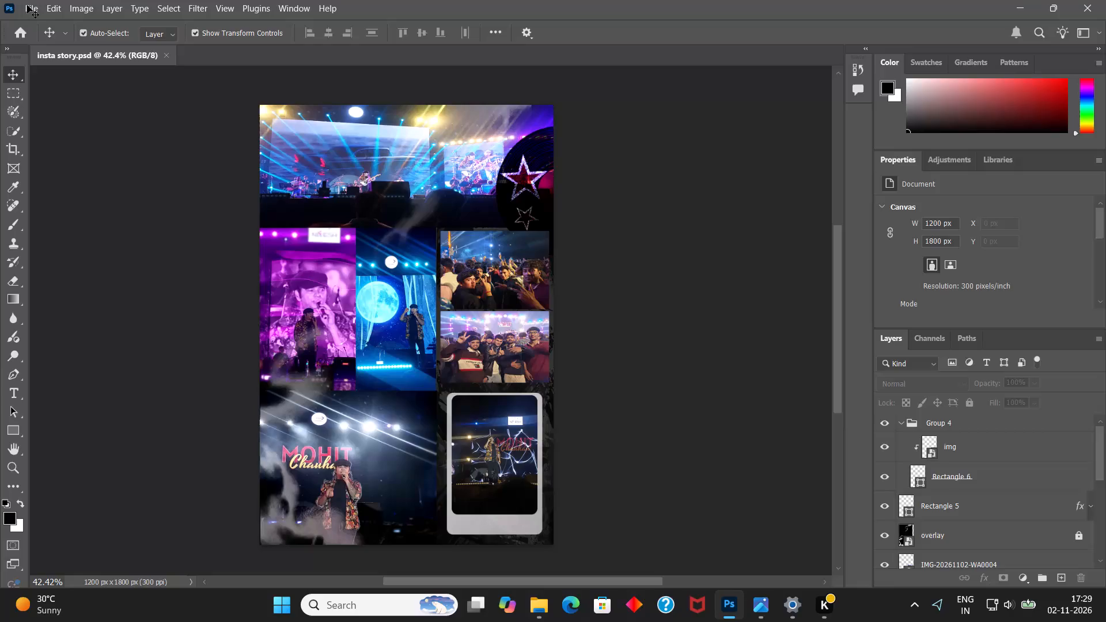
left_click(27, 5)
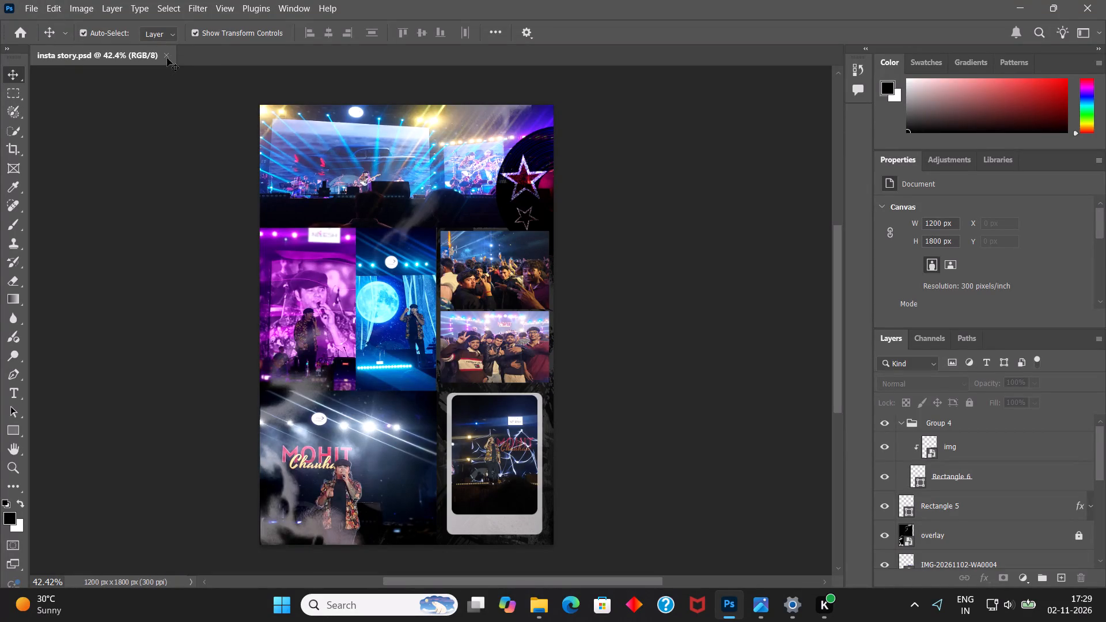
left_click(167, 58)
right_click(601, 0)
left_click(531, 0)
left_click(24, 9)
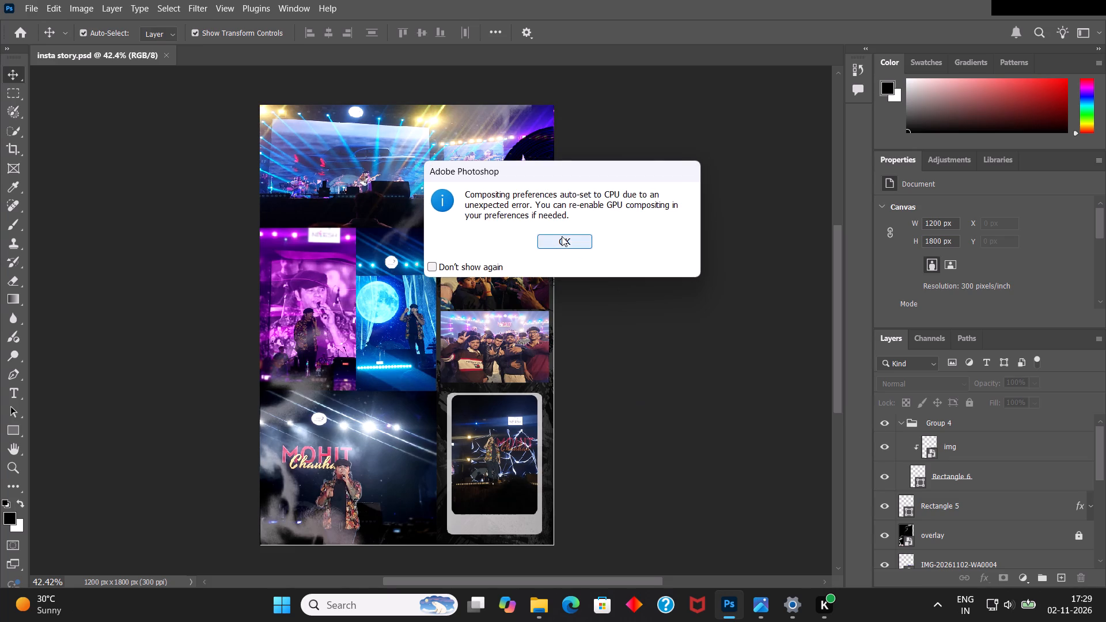
Dismiss the notice about the compositing preferences.
left_click(562, 236)
Start opening an existing file and browse to the PS projects folder on New Volume (E:).
left_click(37, 9)
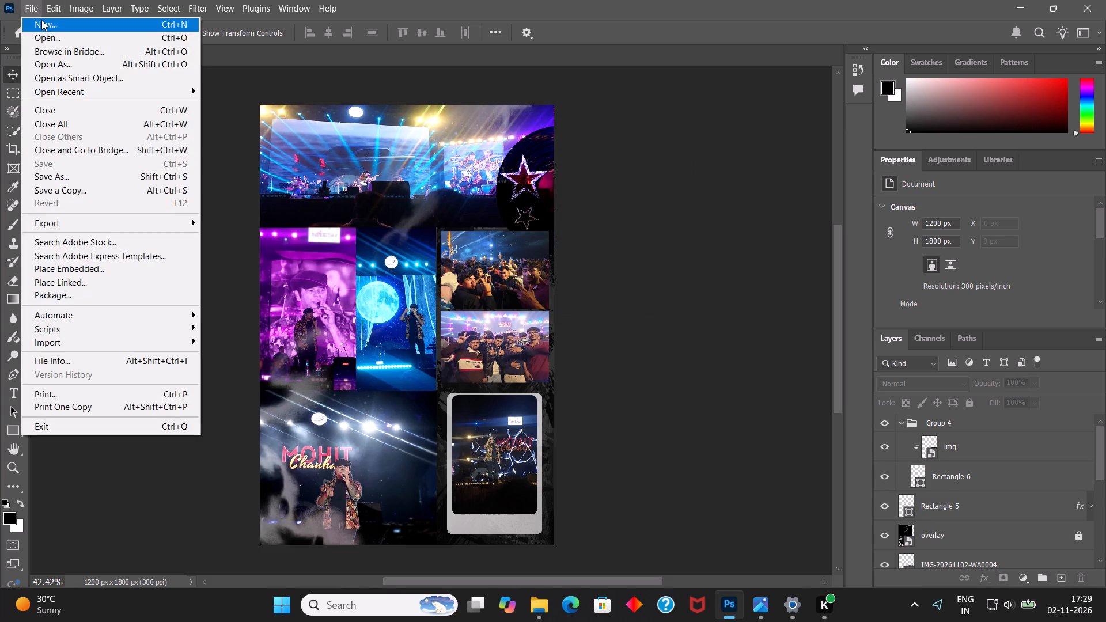
left_click(51, 34)
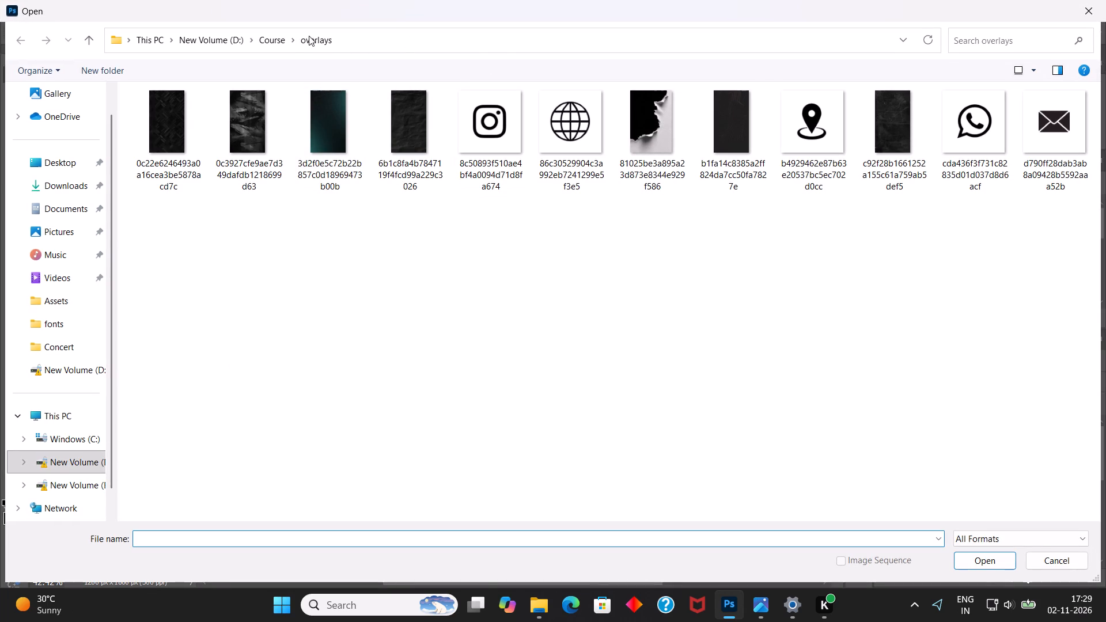
left_click(284, 40)
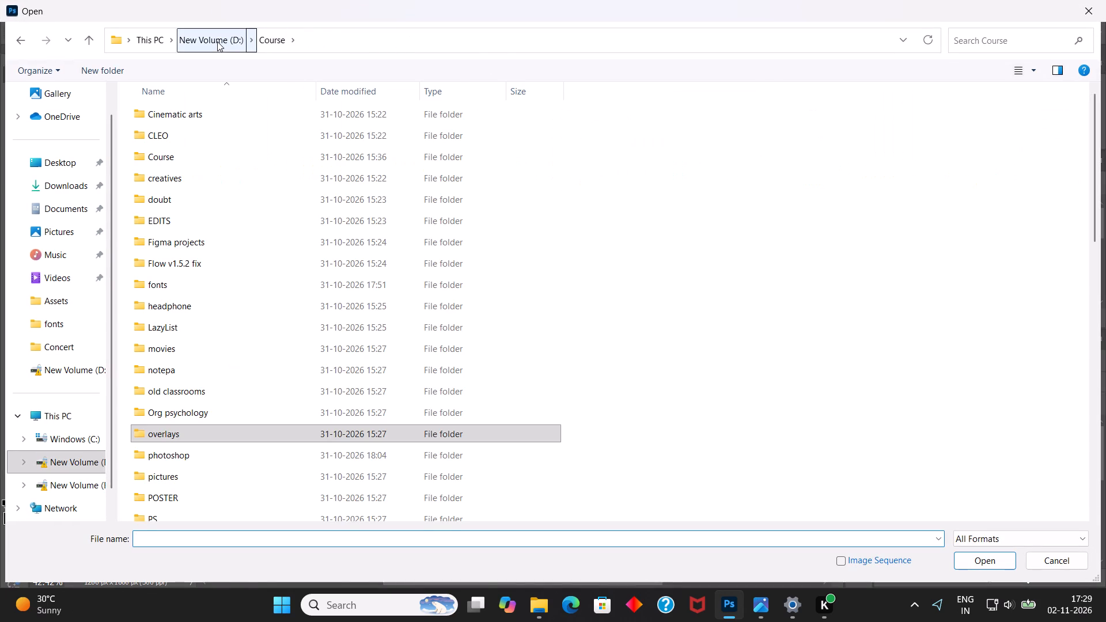
left_click(217, 41)
left_click(100, 481)
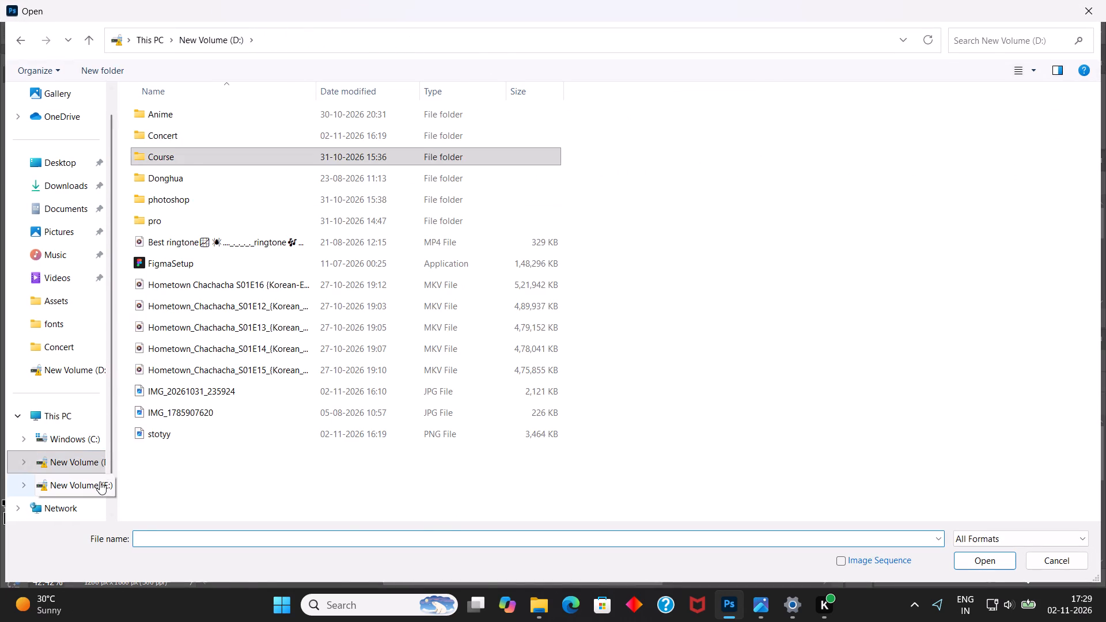
double_click(178, 140)
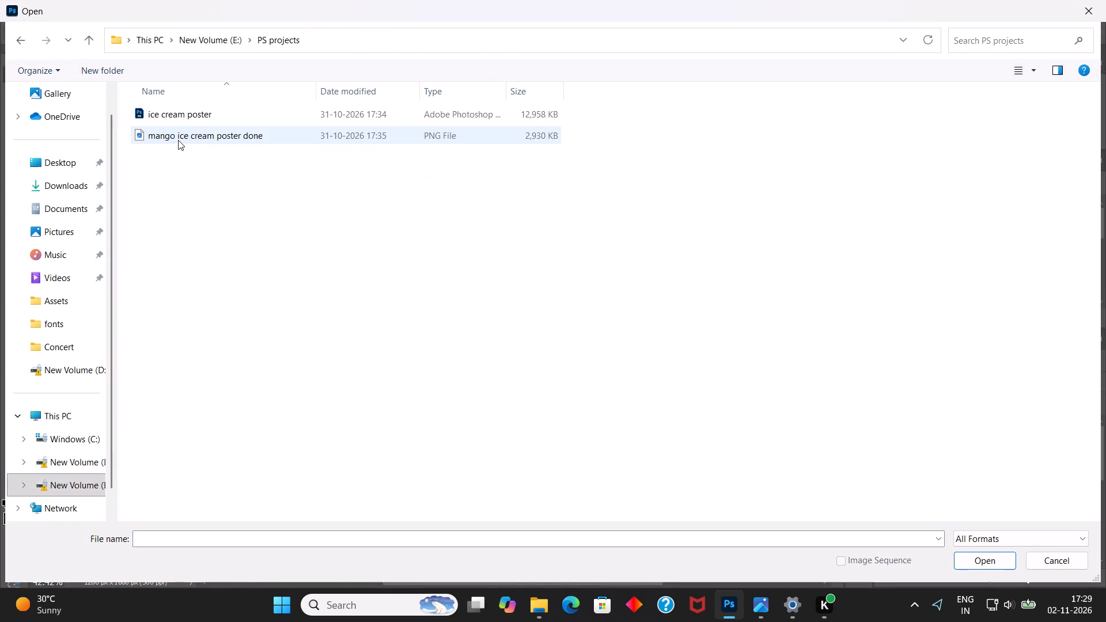
Open the mango drink Photoshop file from the Course > photoshop folder on drive D:.
left_click(23, 43)
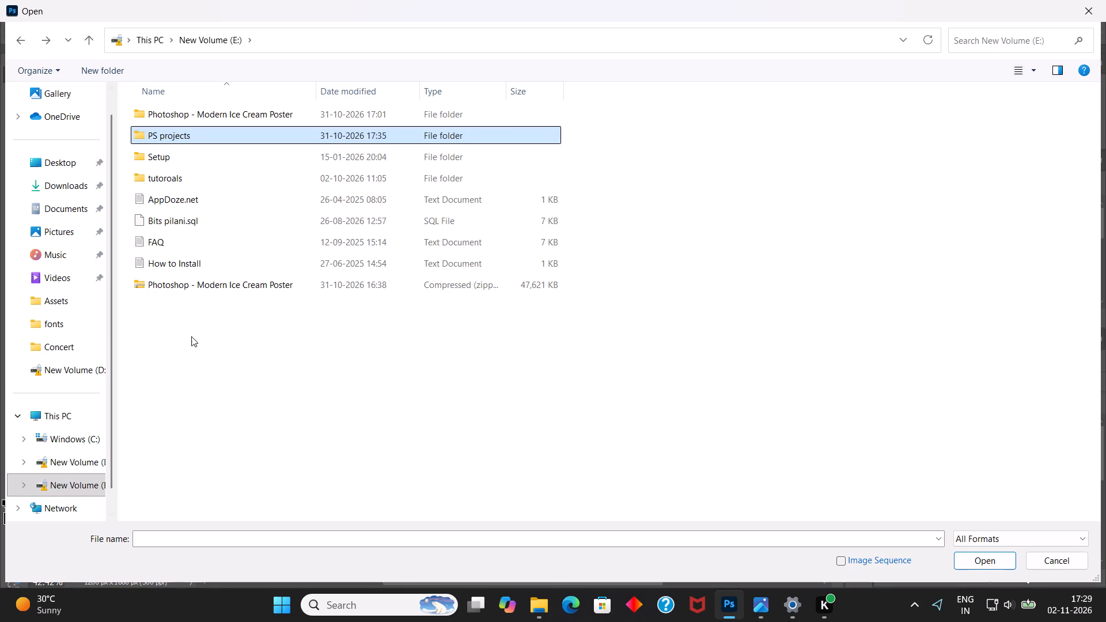
left_click(151, 47)
double_click(361, 120)
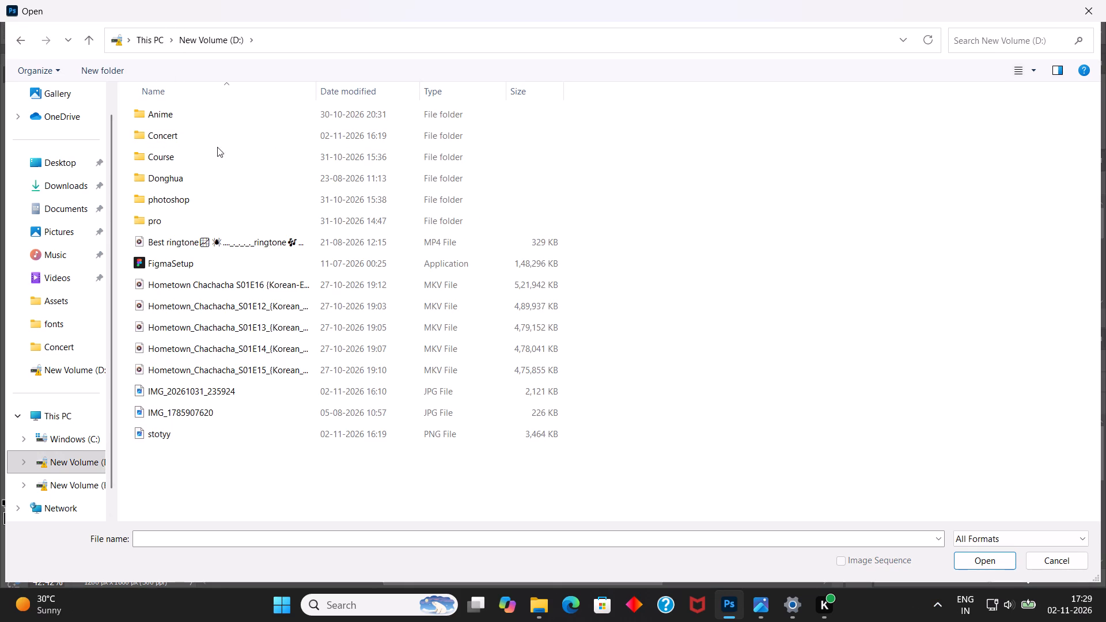
double_click(191, 151)
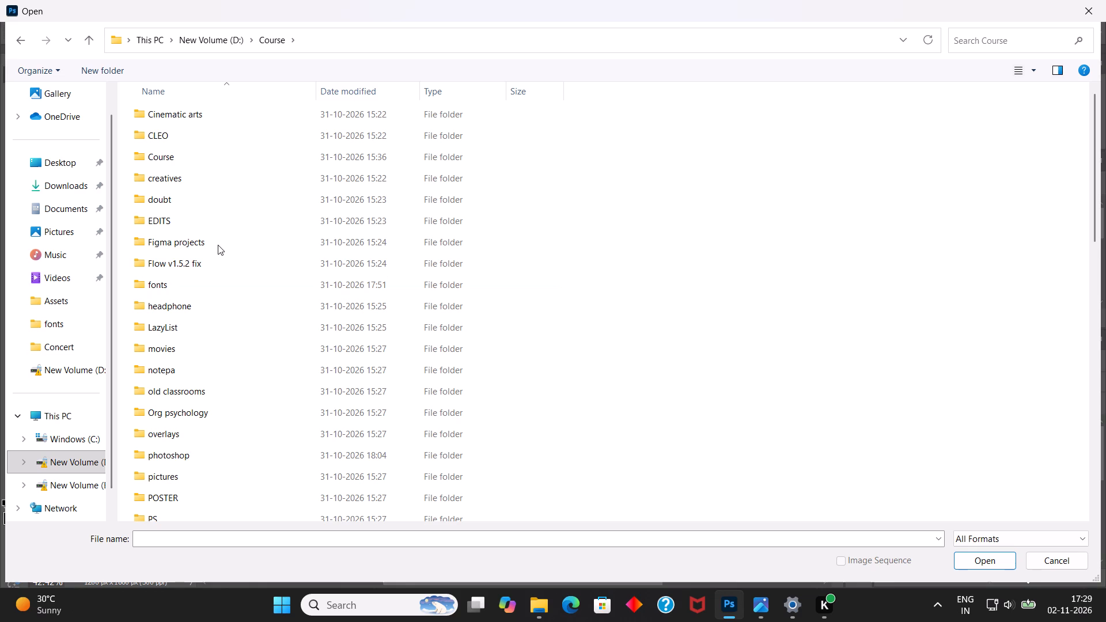
double_click(222, 450)
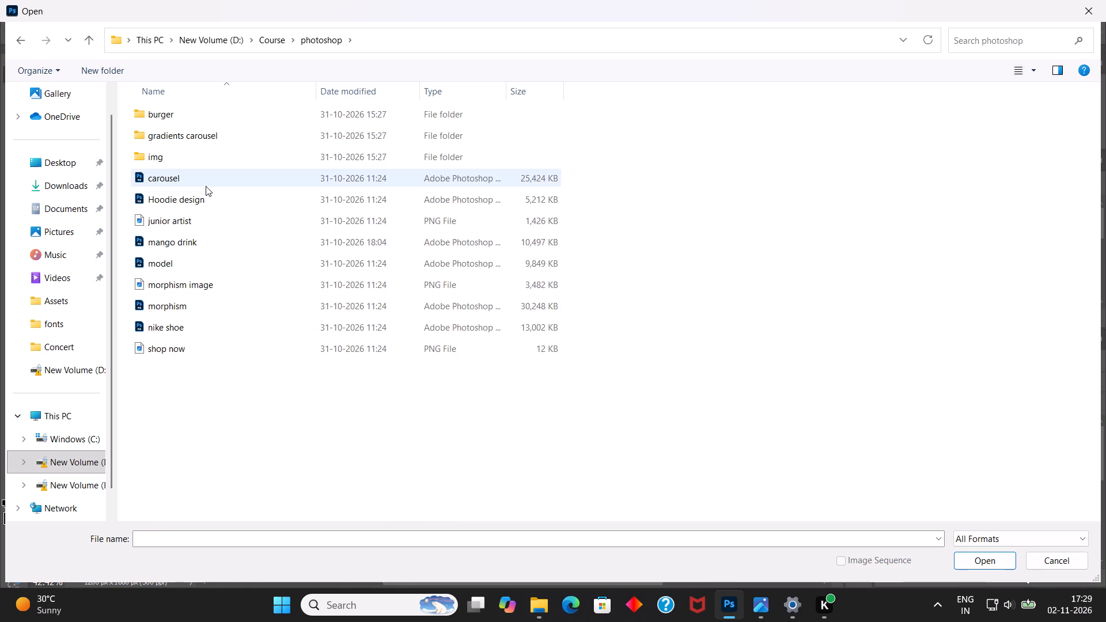
double_click(204, 238)
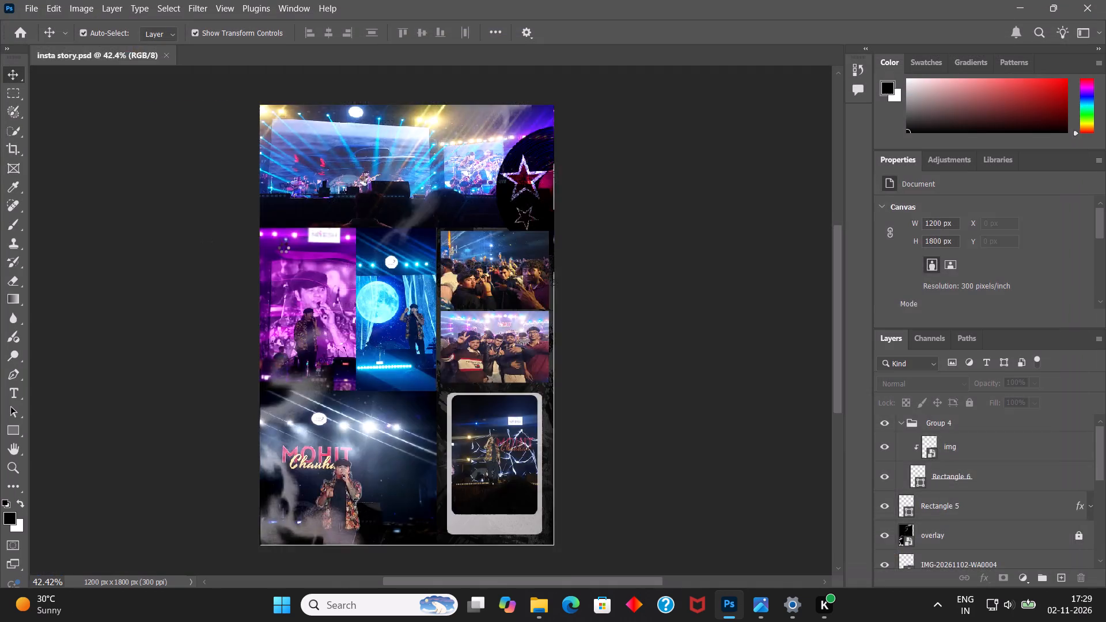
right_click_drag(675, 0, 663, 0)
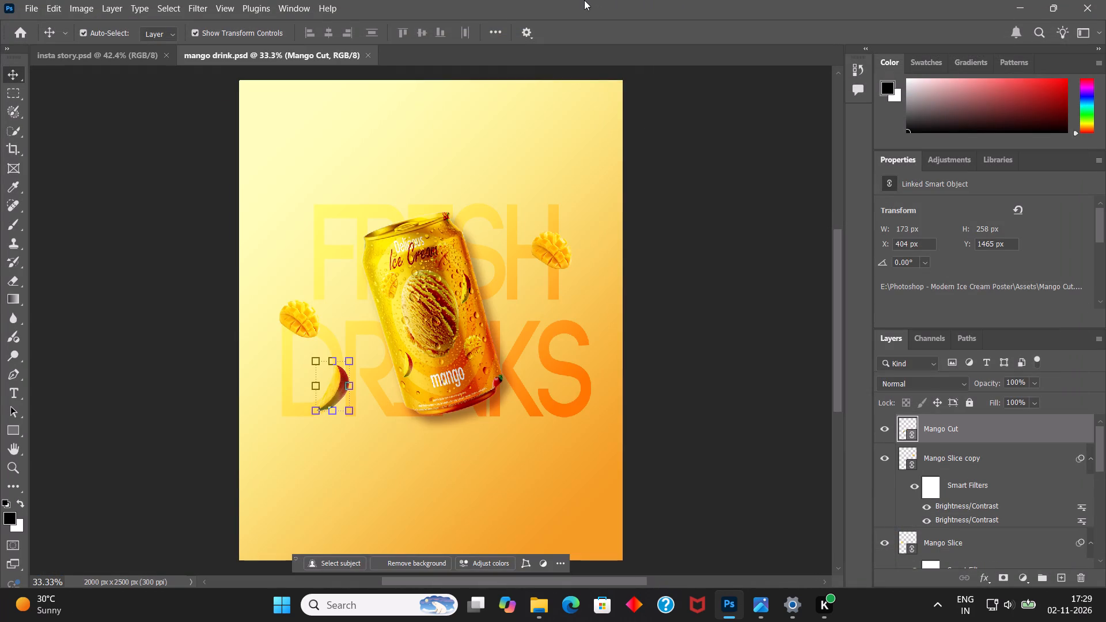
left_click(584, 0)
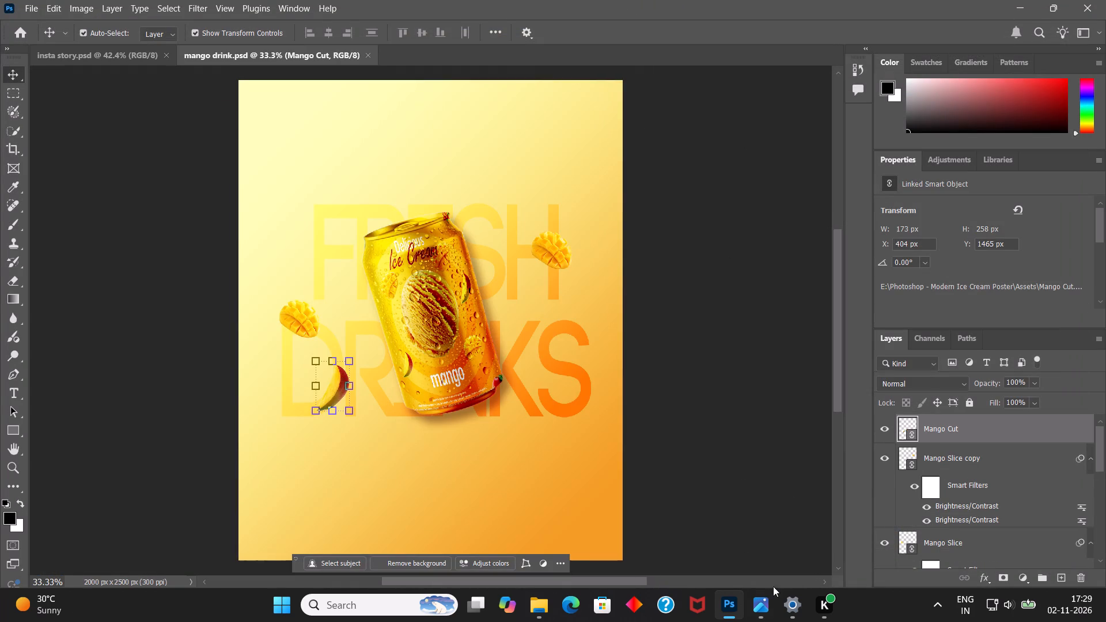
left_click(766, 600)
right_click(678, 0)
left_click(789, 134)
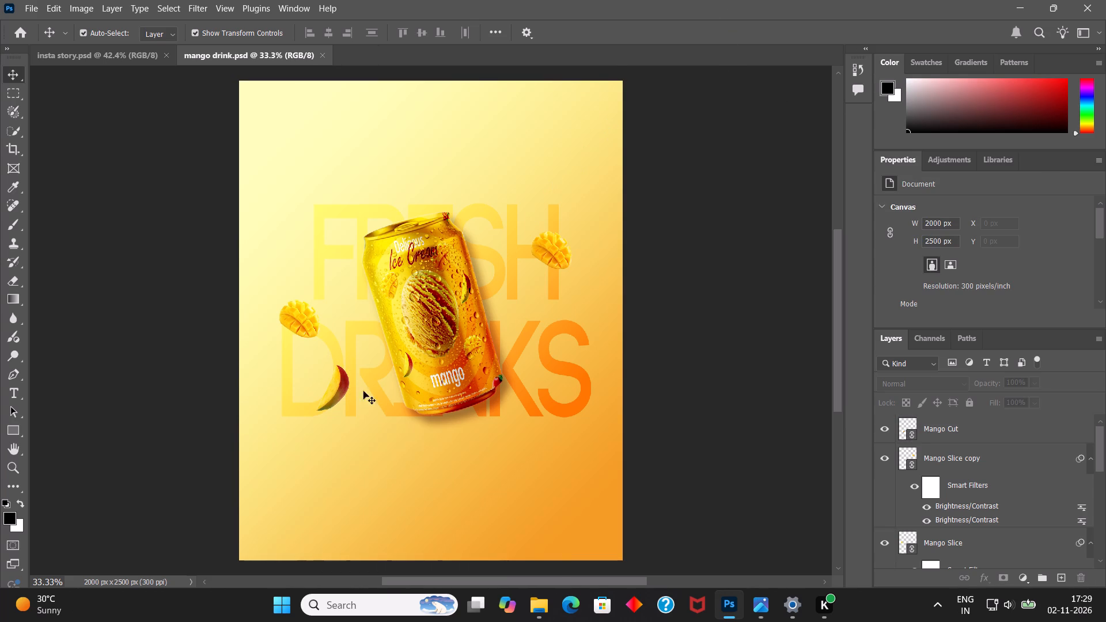
Scale the Mango Cut slice up to about 8.08% and shift it slightly down and left.
left_click(326, 381)
left_click(334, 389)
left_click(351, 357)
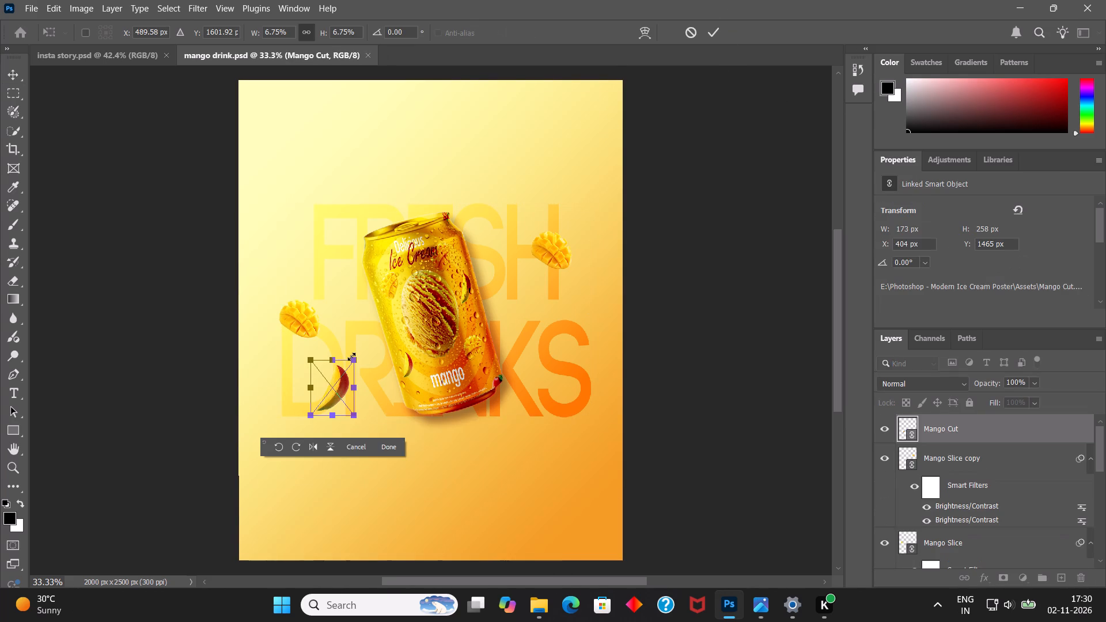
left_click_drag(354, 357, 366, 349)
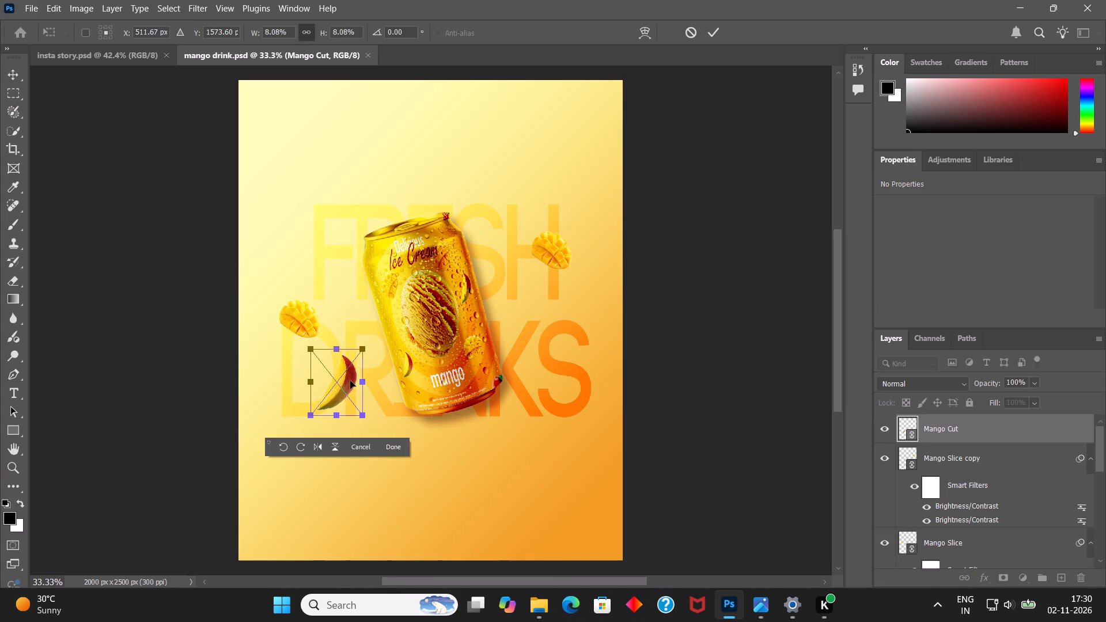
left_click(350, 381)
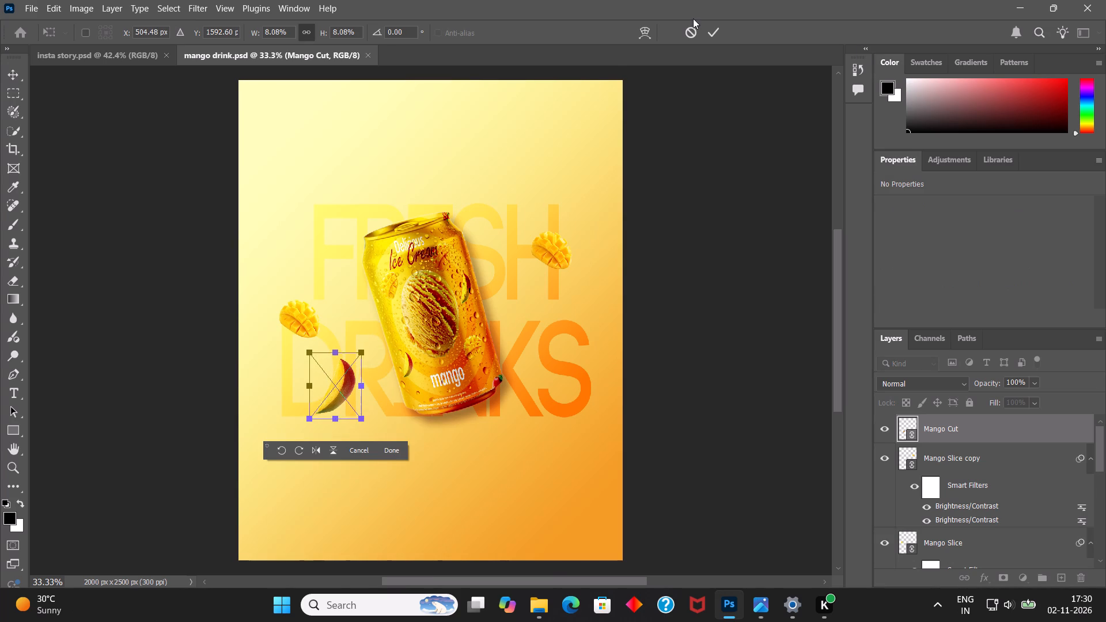
left_click(712, 35)
Deselect the slice and save the mango drink document.
left_click(684, 221)
key("ctrl+s")
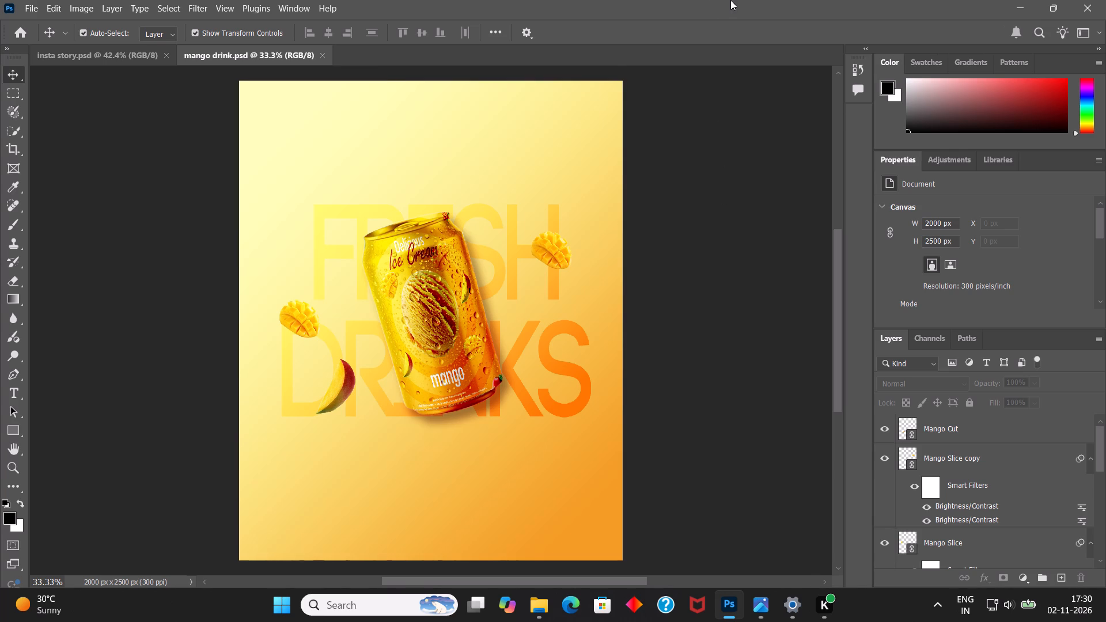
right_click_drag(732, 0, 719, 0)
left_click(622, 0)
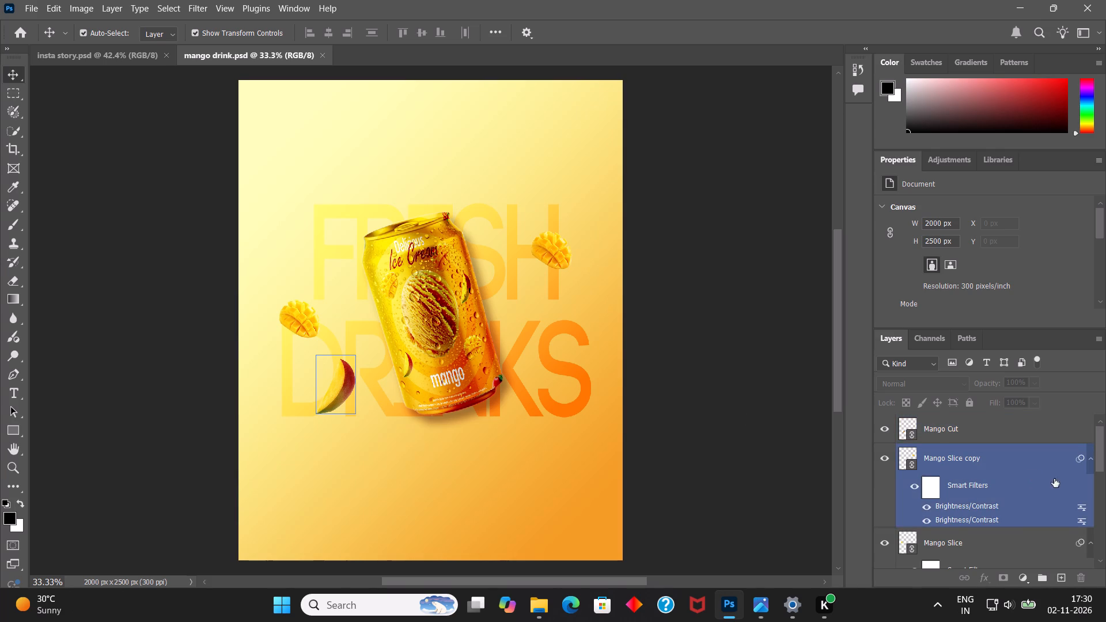
Change the yellow starting stop of the FRESH DRINKS text's gradient overlay to the deeper yellow f4d51c.
left_click(1089, 454)
scroll(1005, 491, "down", 4)
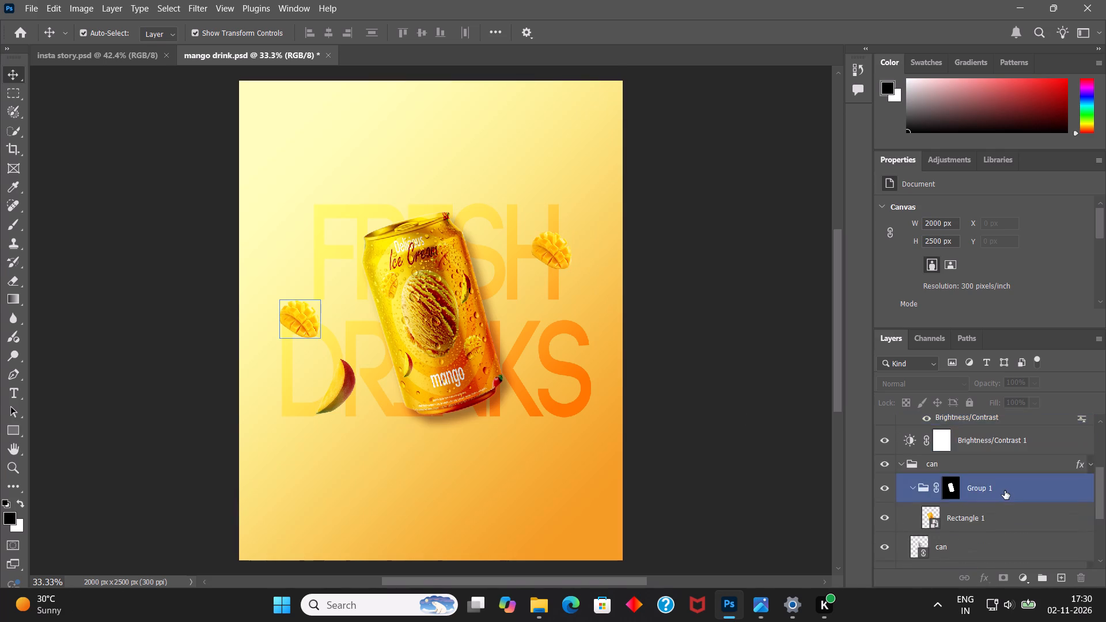
scroll(1005, 491, "down", 5)
left_click(570, 328)
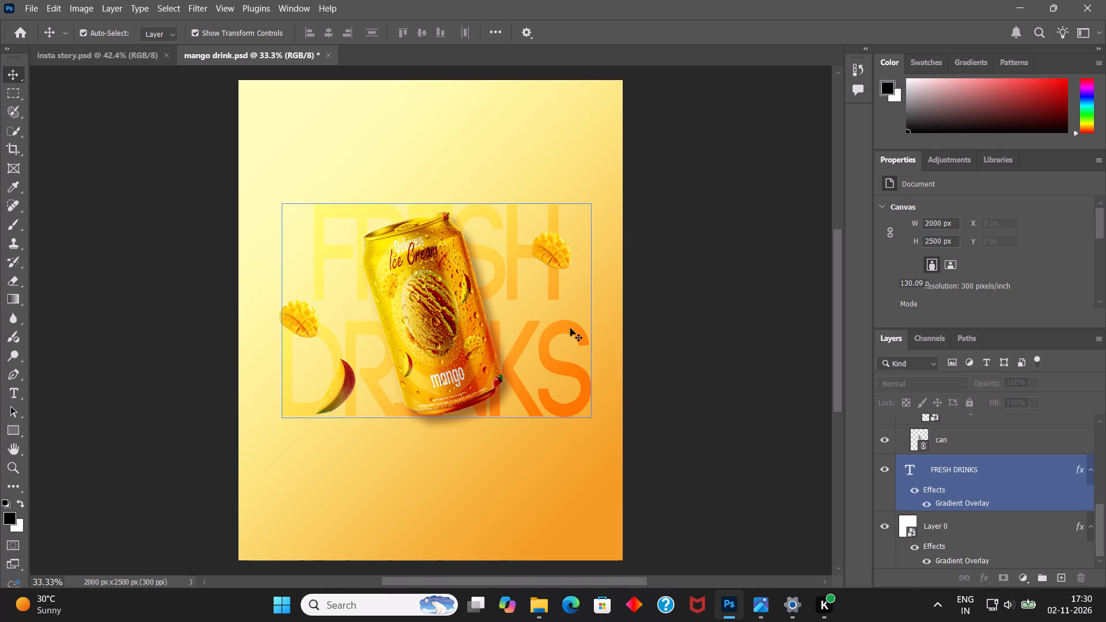
double_click(1063, 466)
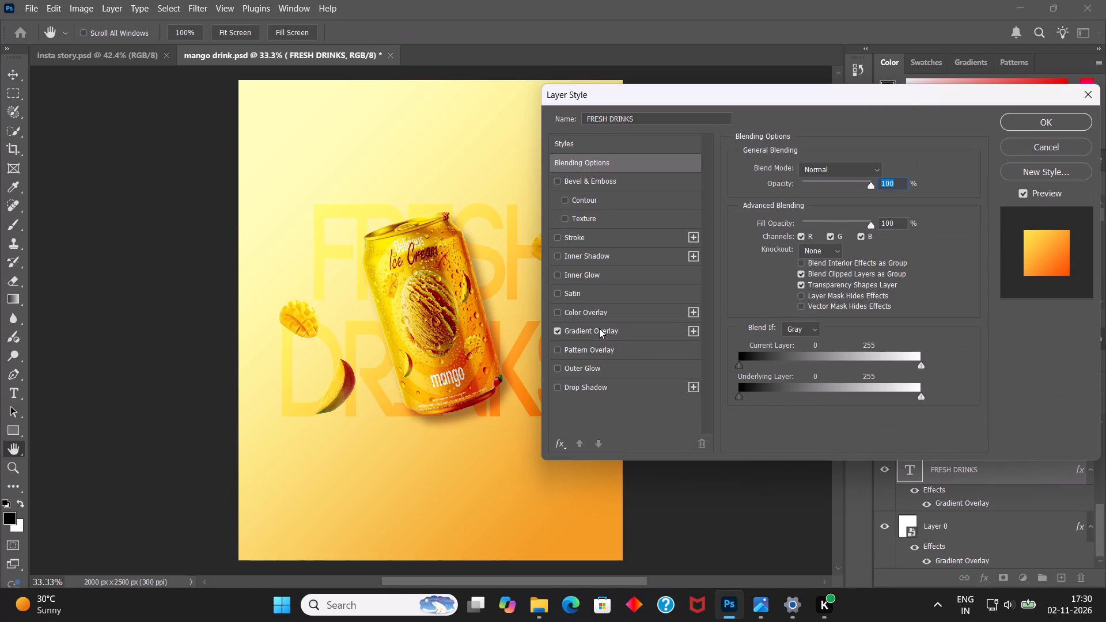
left_click(599, 328)
left_click(825, 200)
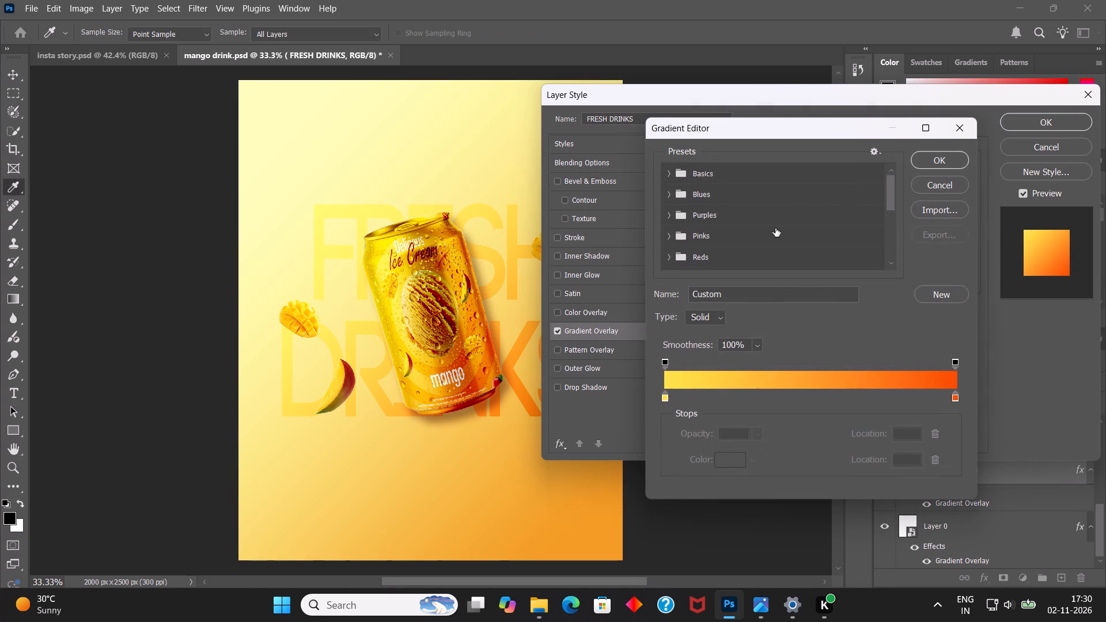
left_click(661, 399)
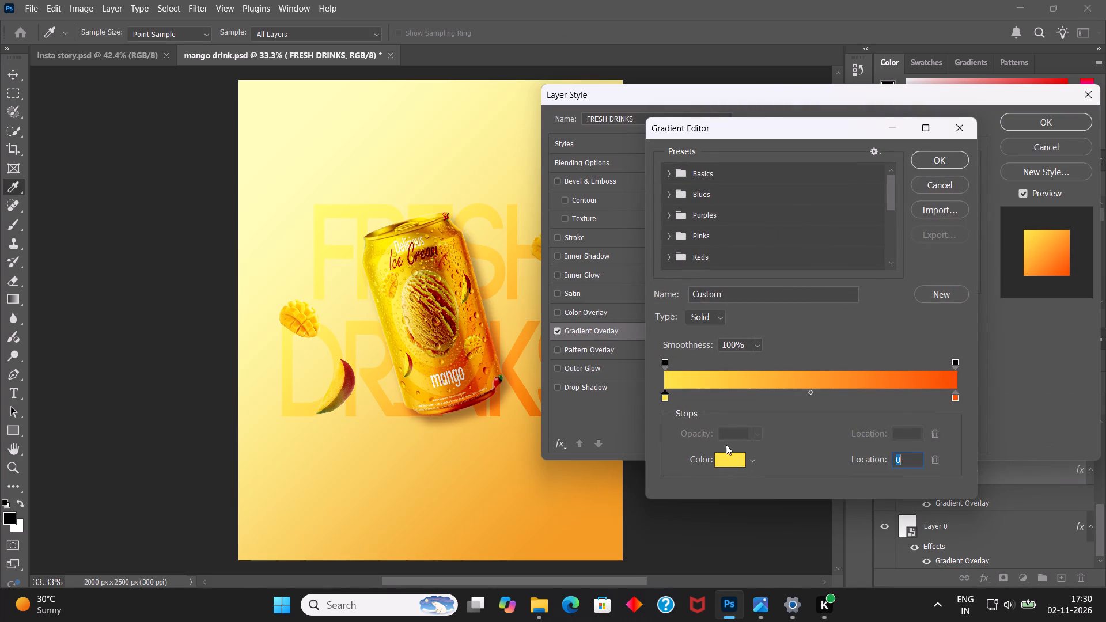
left_click(726, 456)
left_click(855, 230)
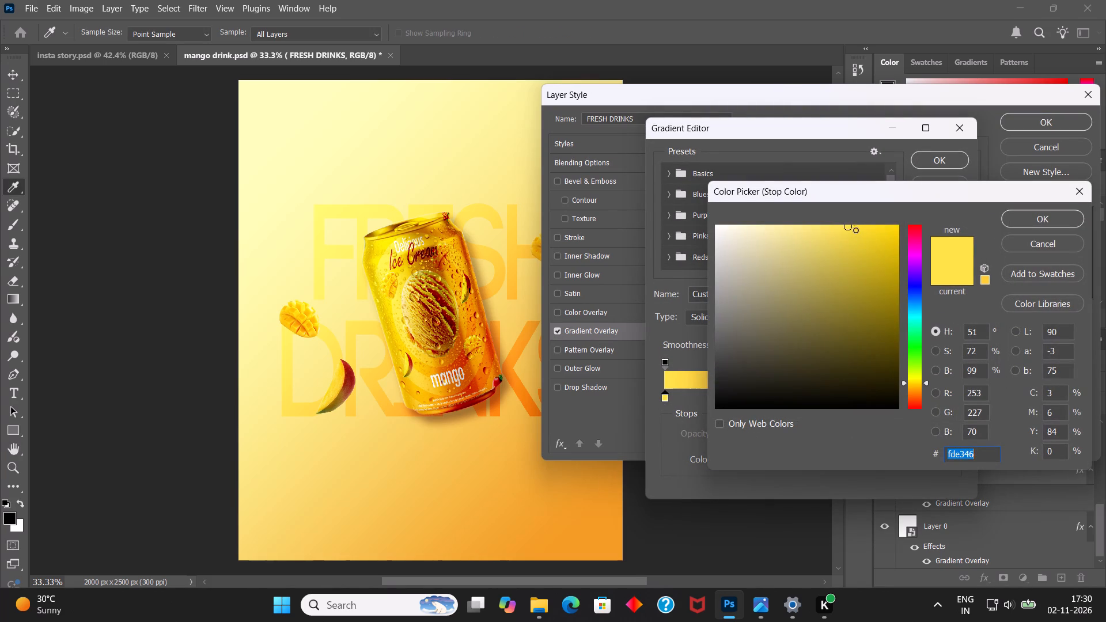
left_click(861, 230)
left_click(878, 232)
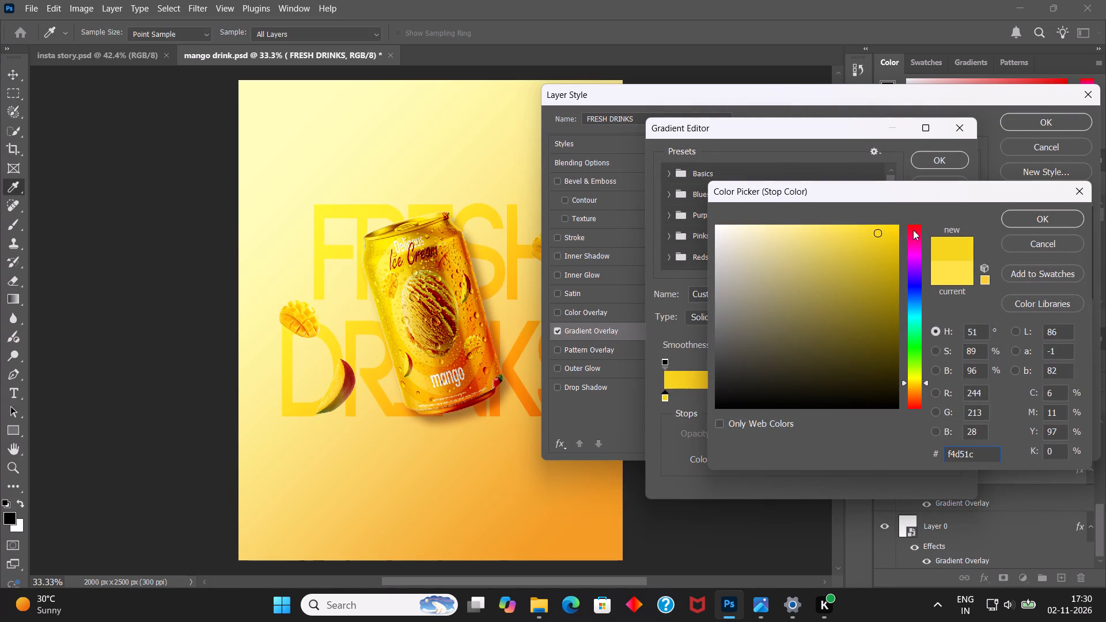
left_click(1038, 216)
left_click(1040, 119)
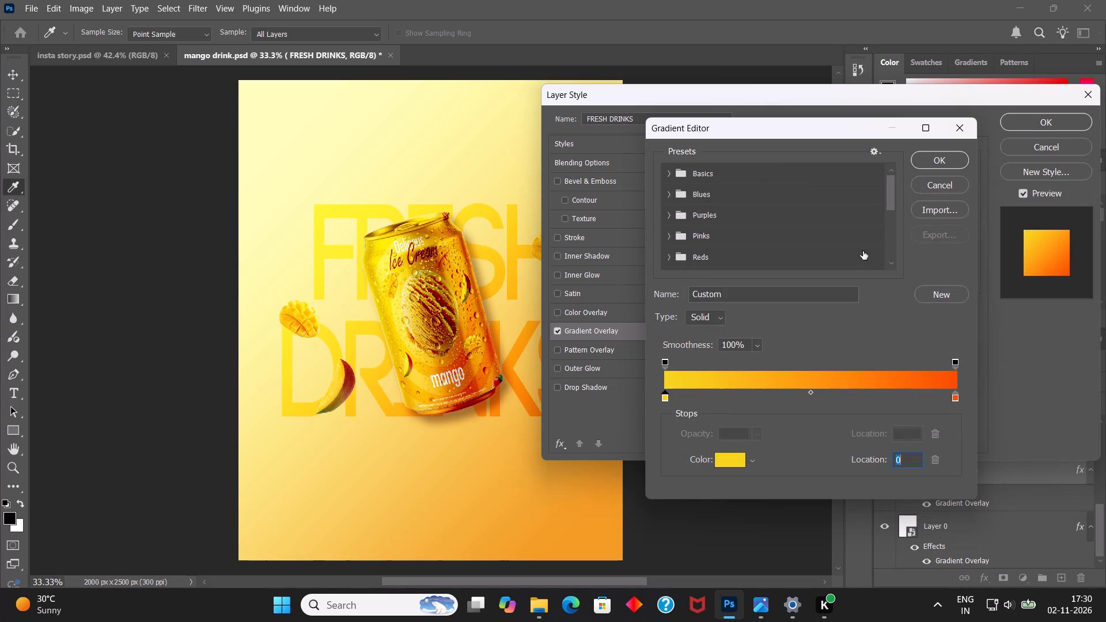
left_click(941, 158)
left_click(1029, 123)
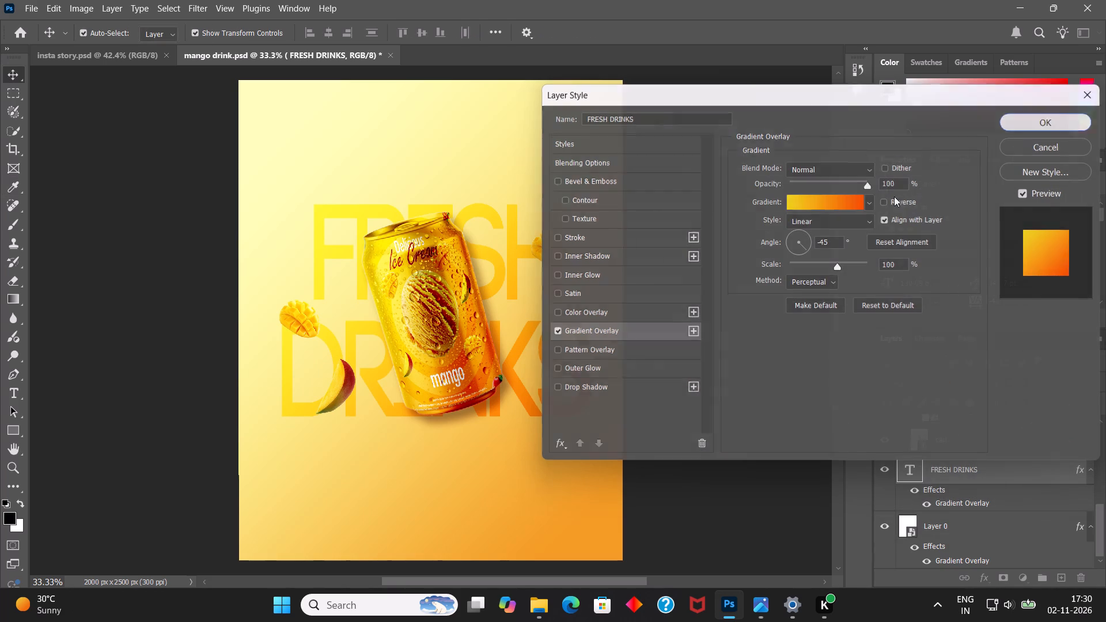
Deselect the text layer and save the mango drink document.
left_click(668, 376)
key("ctrl+s")
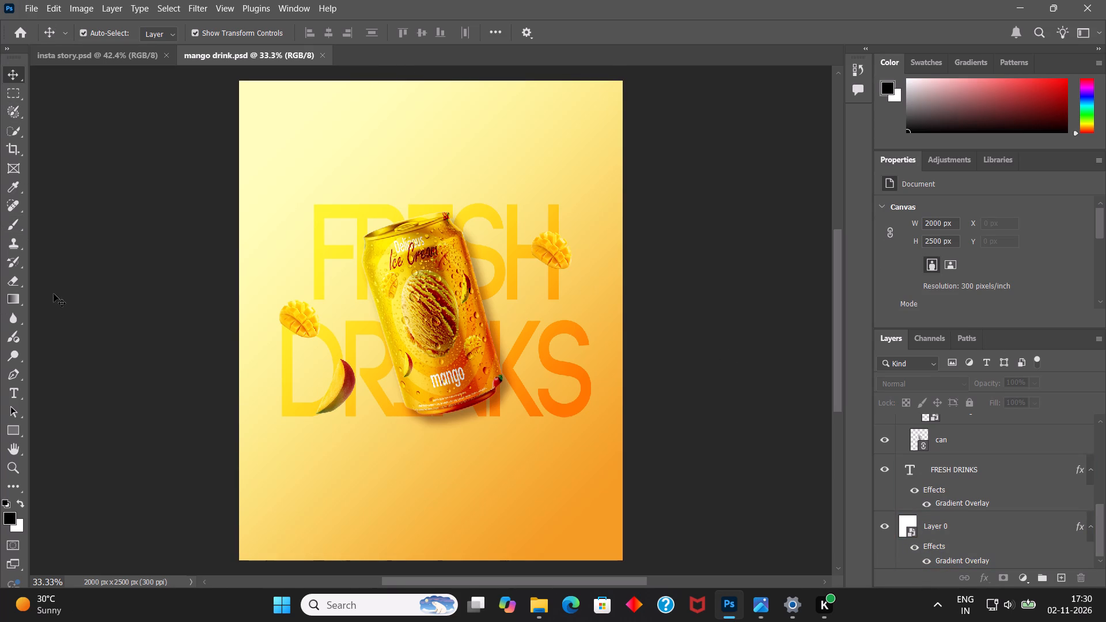
Add the text "ENERGY DRINKS" at 20 pt in the empty area above FRESH.
left_click(10, 399)
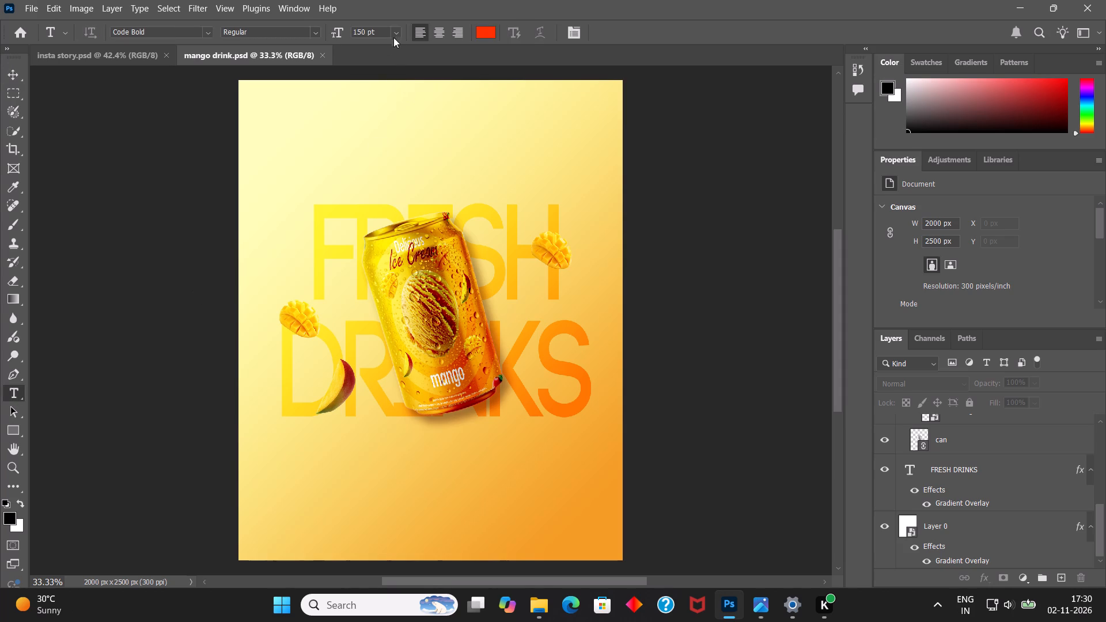
left_click_drag(384, 31, 333, 35)
type("20")
key("Return")
left_click(346, 157)
type("ENERGY DRINKS")
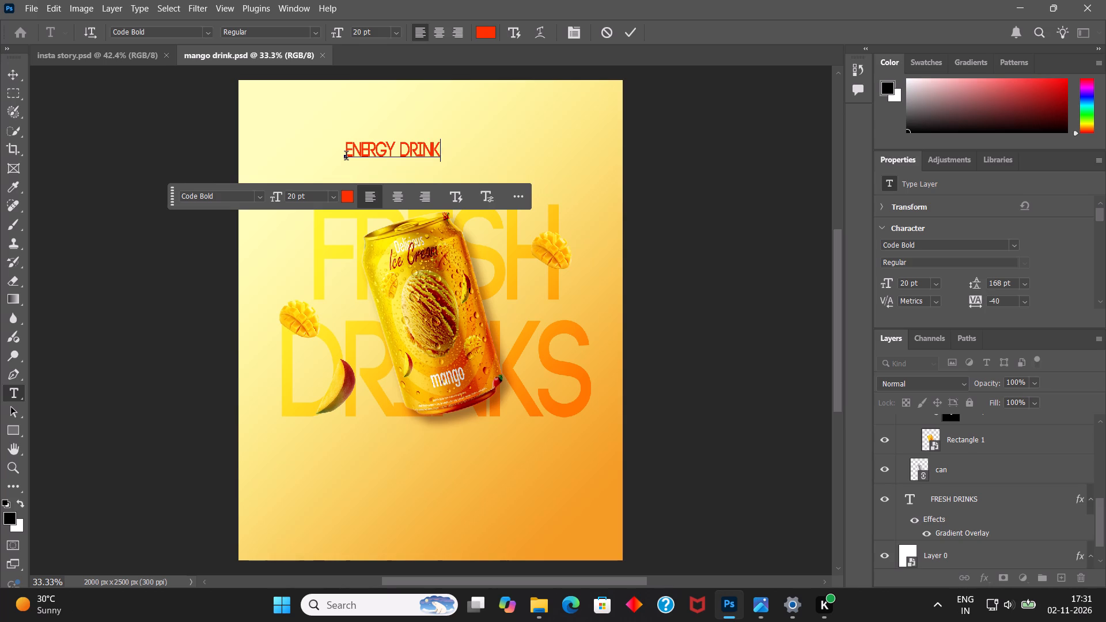
triple_click(490, 25)
left_click(622, 34)
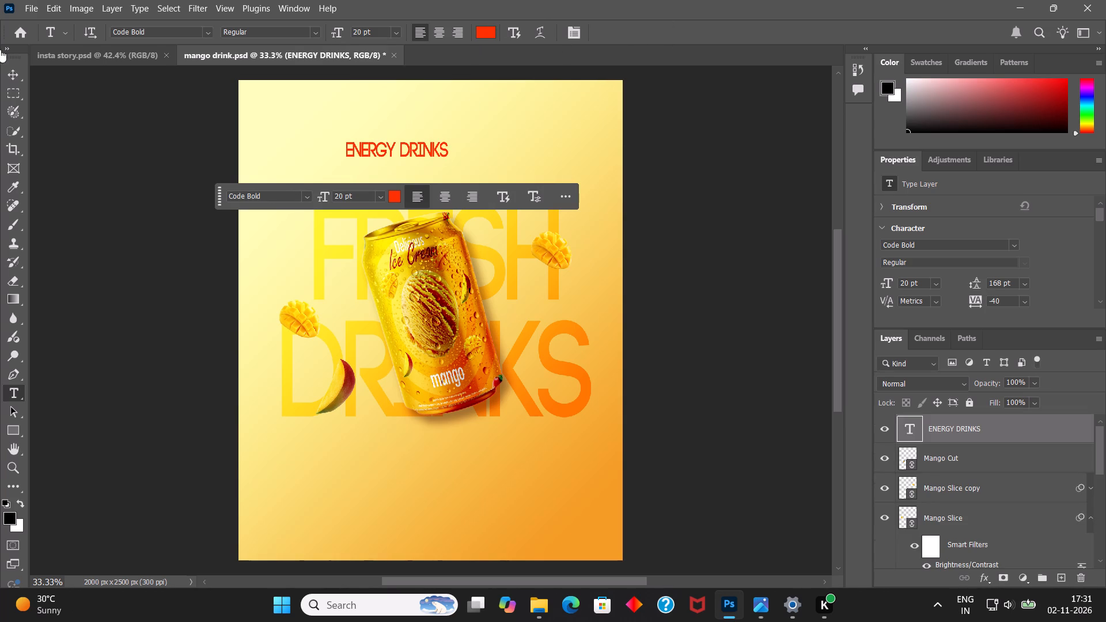
Centre the ENERGY DRINKS text horizontally on the Layer 0 background.
left_click(12, 81)
left_click(416, 147)
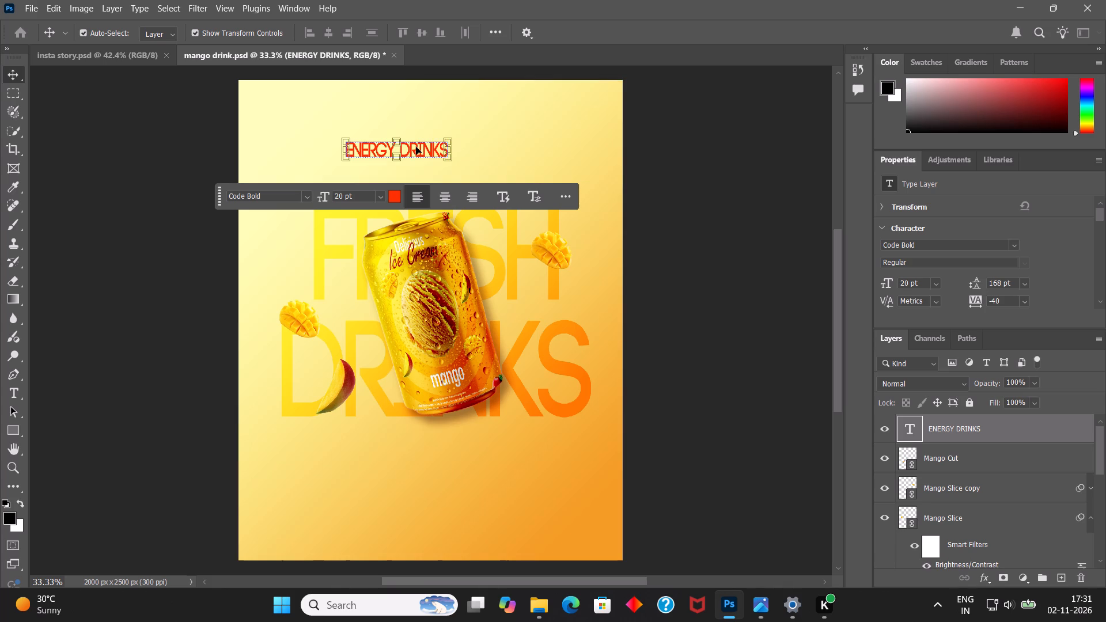
scroll(968, 492, "down", 20)
scroll(968, 492, "down", 2)
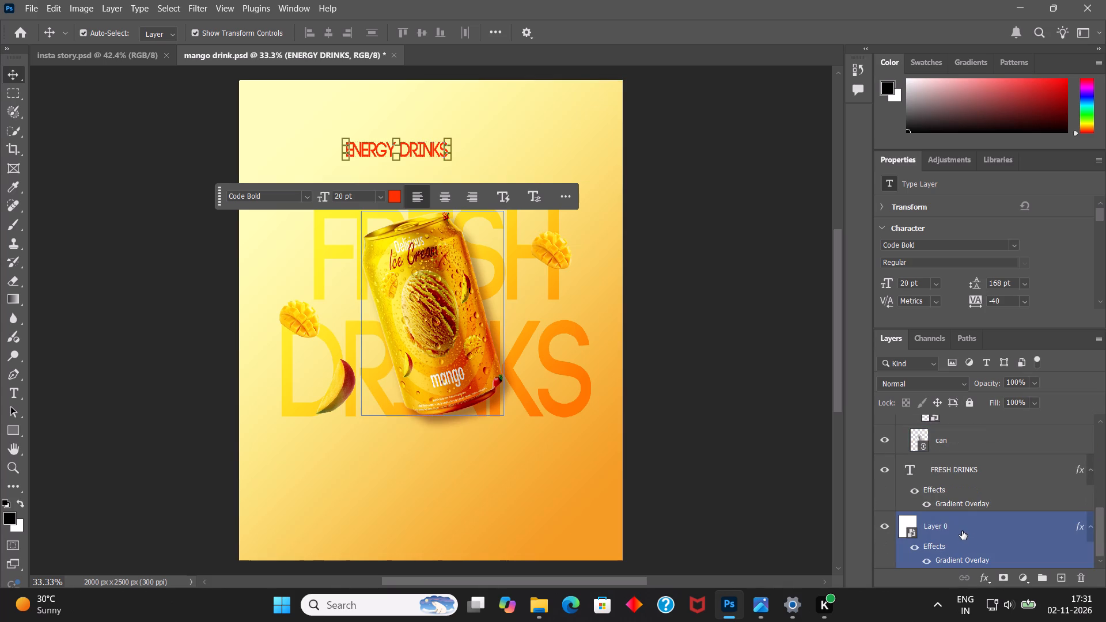
left_click(962, 531, "ctrl")
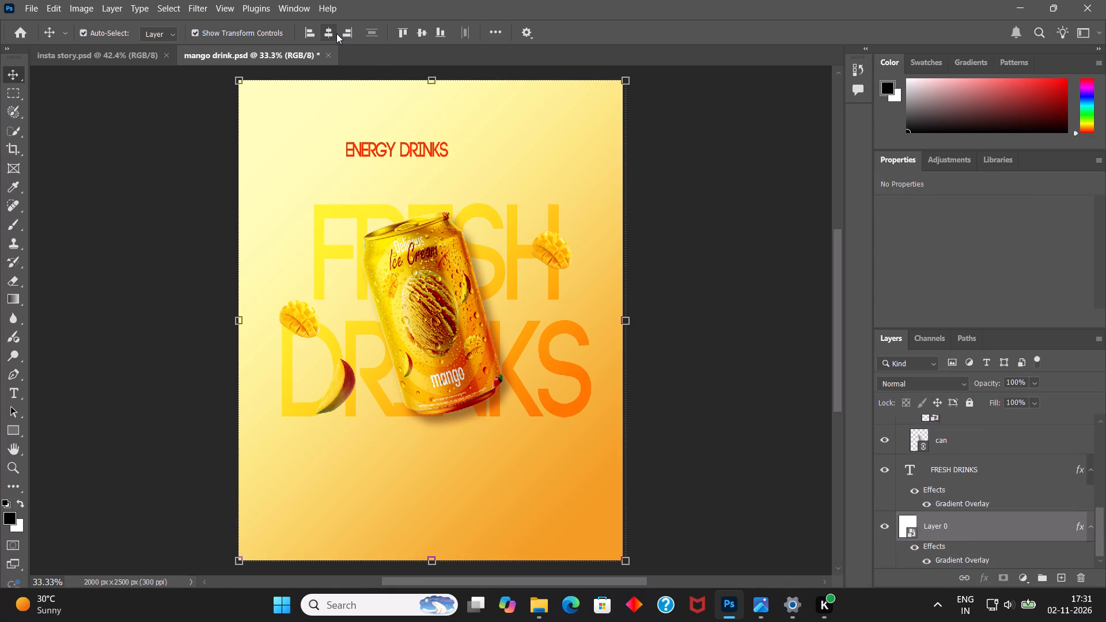
left_click(336, 33)
left_click(695, 173)
Change the font of the ENERGY DRINKS heading to Avilock Bold.
double_click(450, 146)
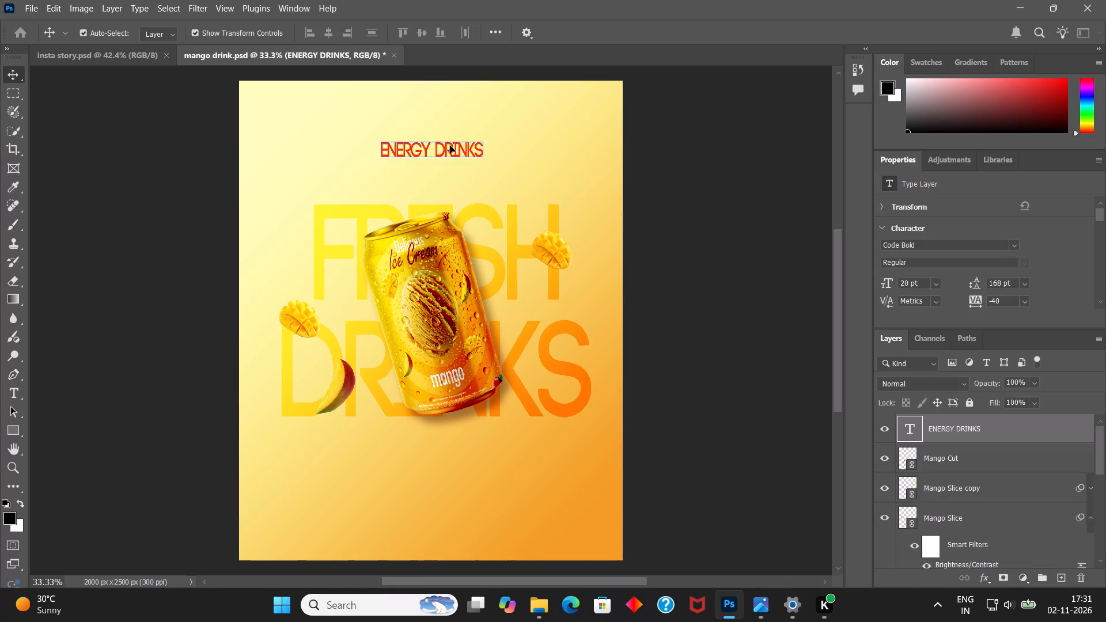
left_click(1015, 245)
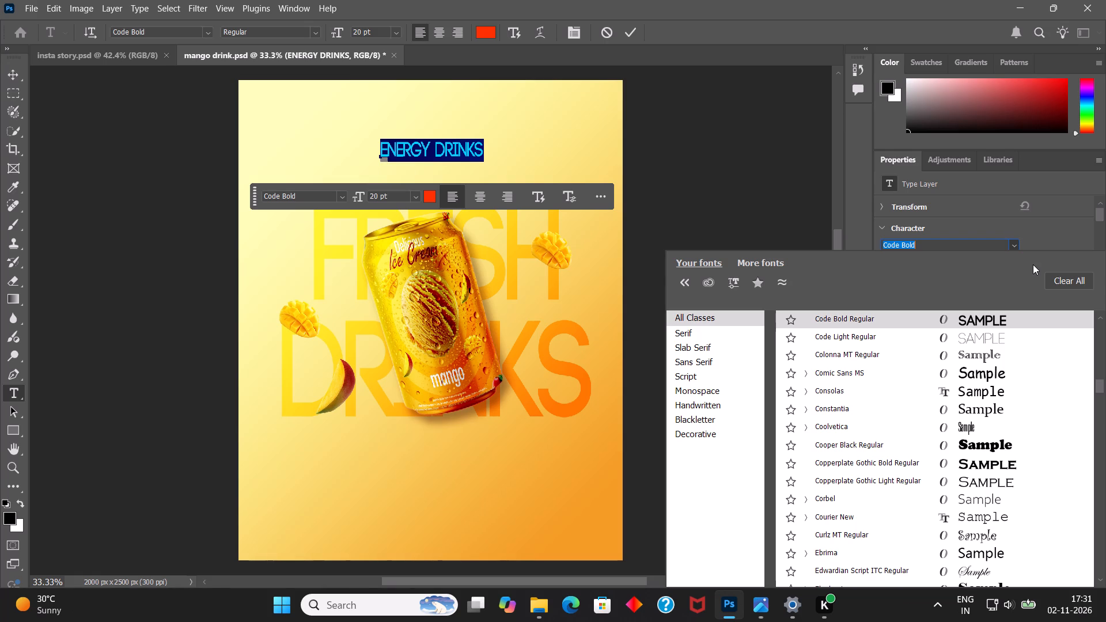
left_click_drag(1099, 384, 1099, 380)
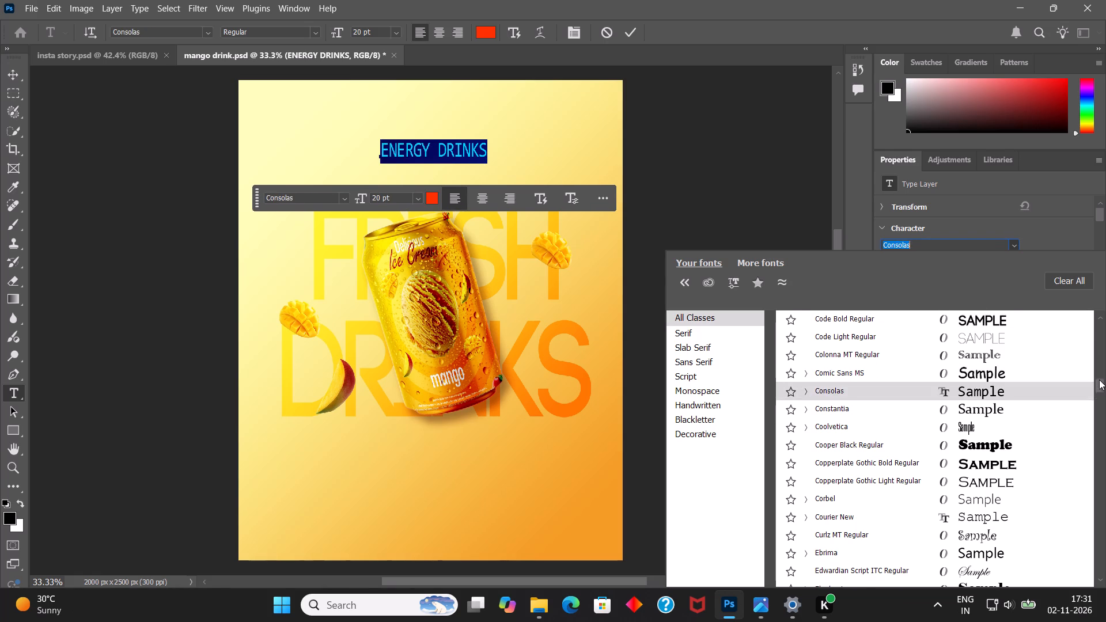
left_click_drag(1099, 380, 1105, 307)
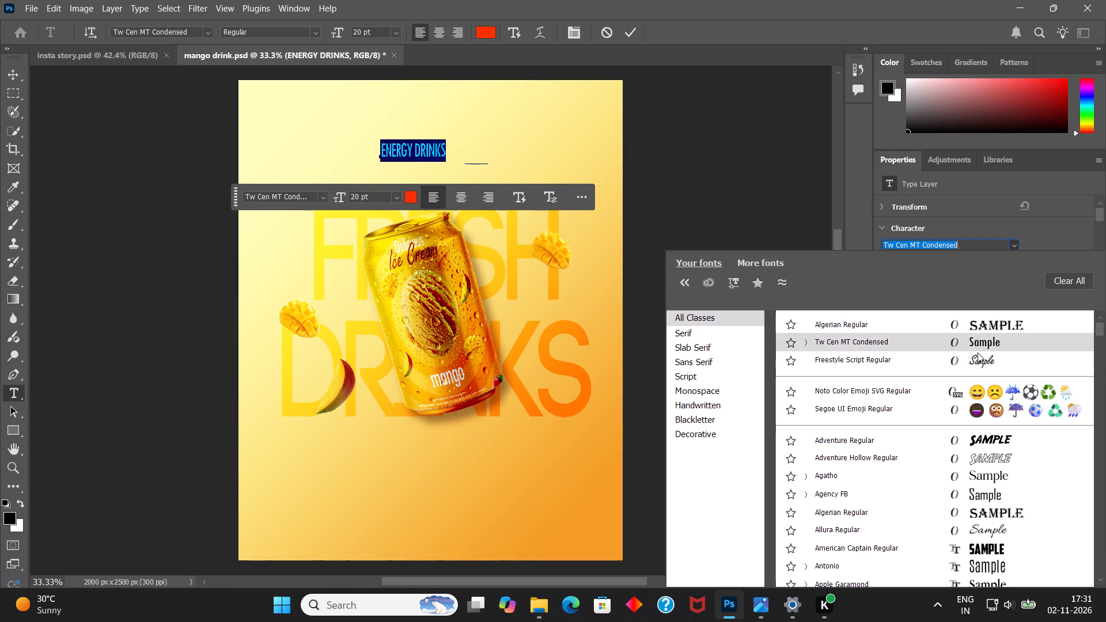
scroll(977, 450, "down", 5)
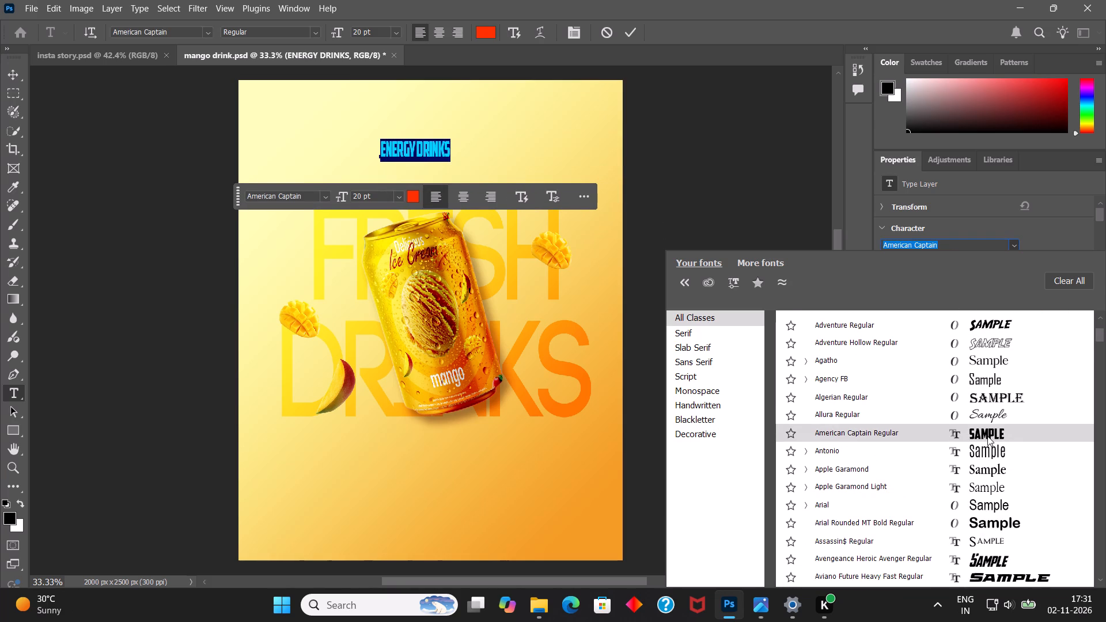
scroll(990, 521, "down", 5)
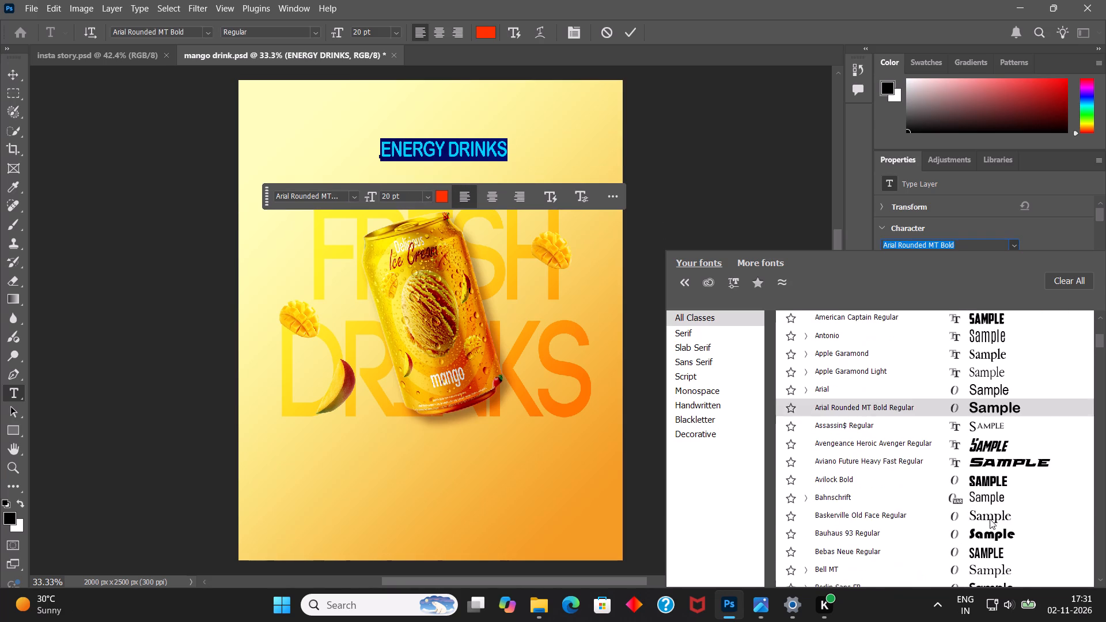
left_click(997, 475)
left_click(634, 26)
left_click(733, 202)
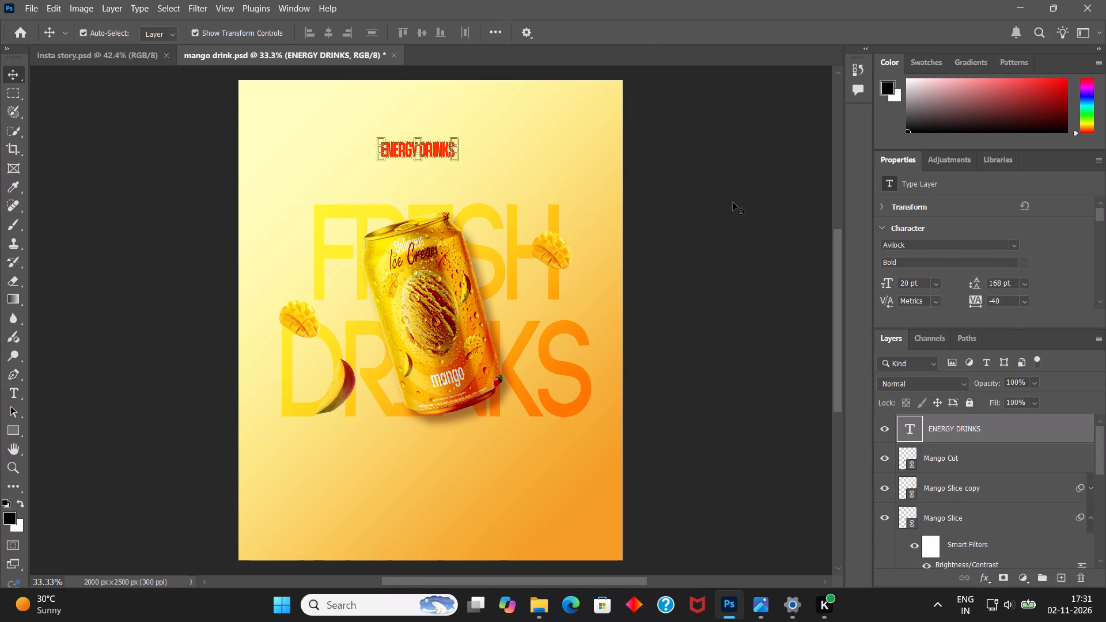
Set the letter tracking of the ENERGY DRINKS heading to 20.
left_click(413, 147)
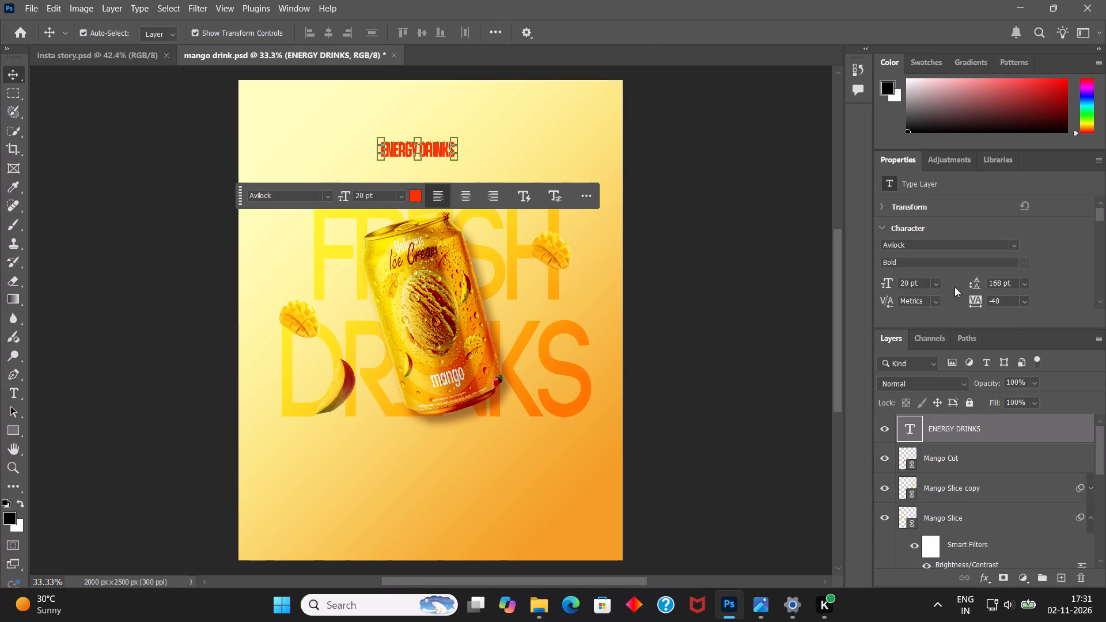
left_click(978, 300)
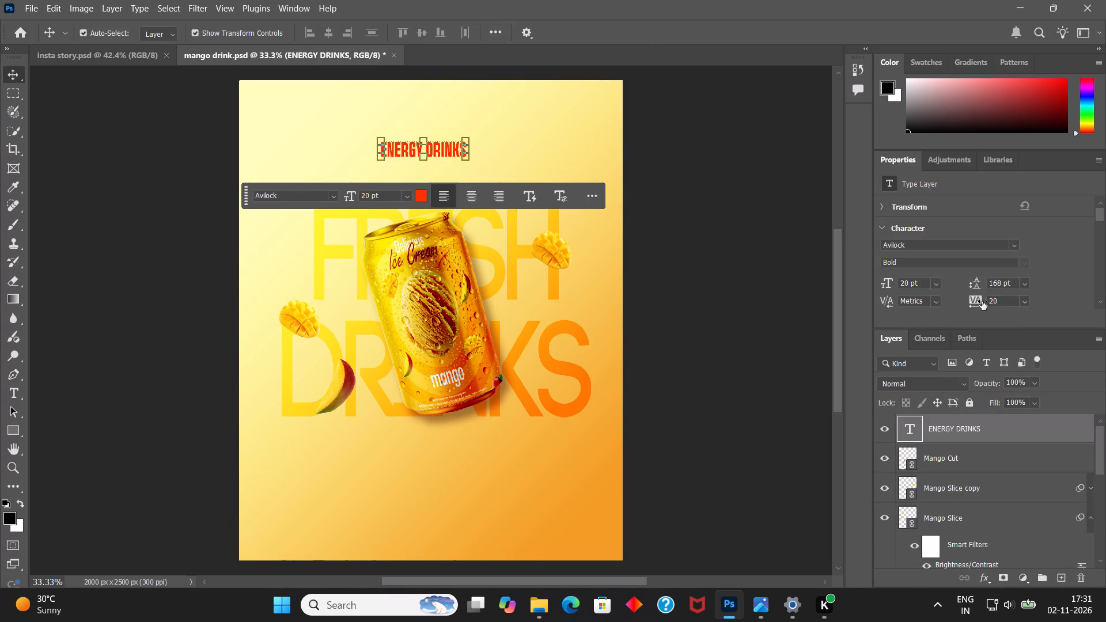
left_click(914, 290)
left_click(794, 289)
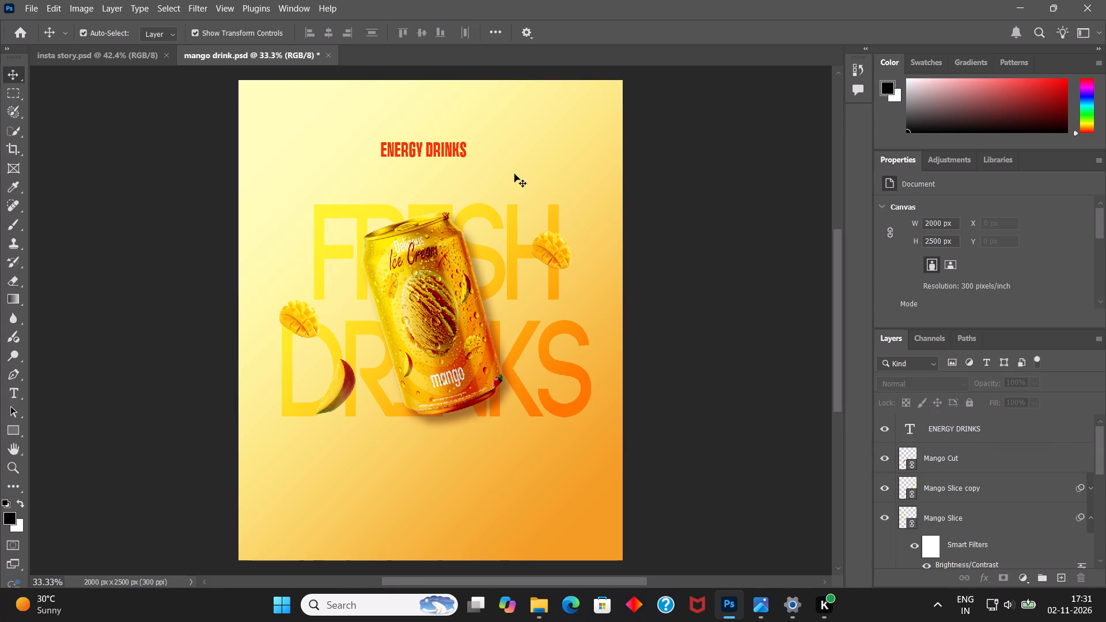
Centre the ENERGY DRINKS heading horizontally on the Layer 0 background again.
left_click(453, 149)
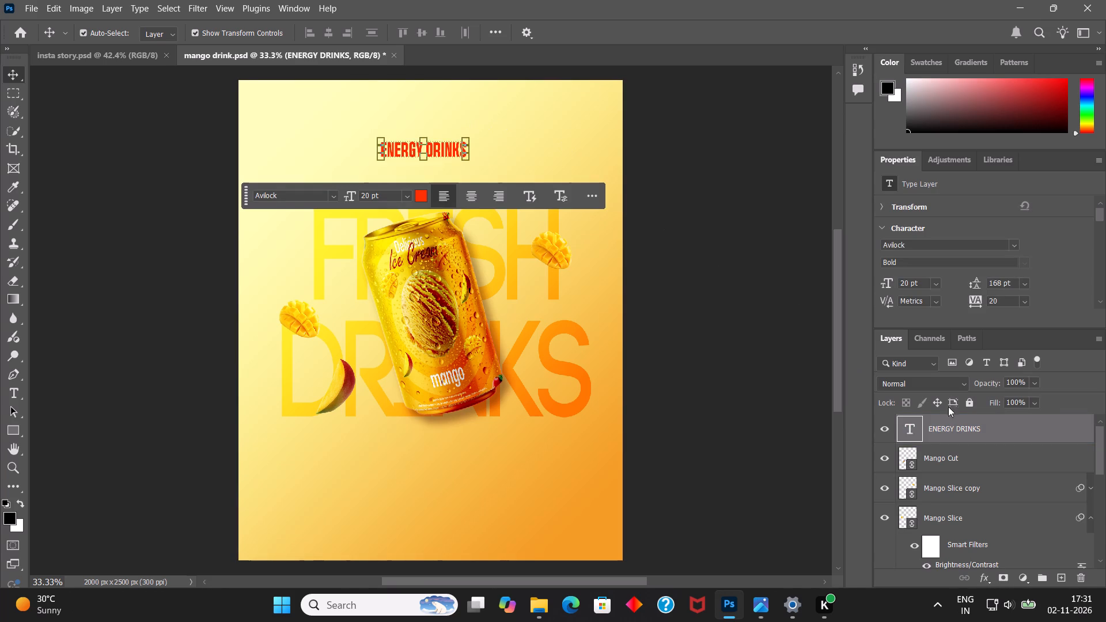
scroll(975, 438, "down", 17)
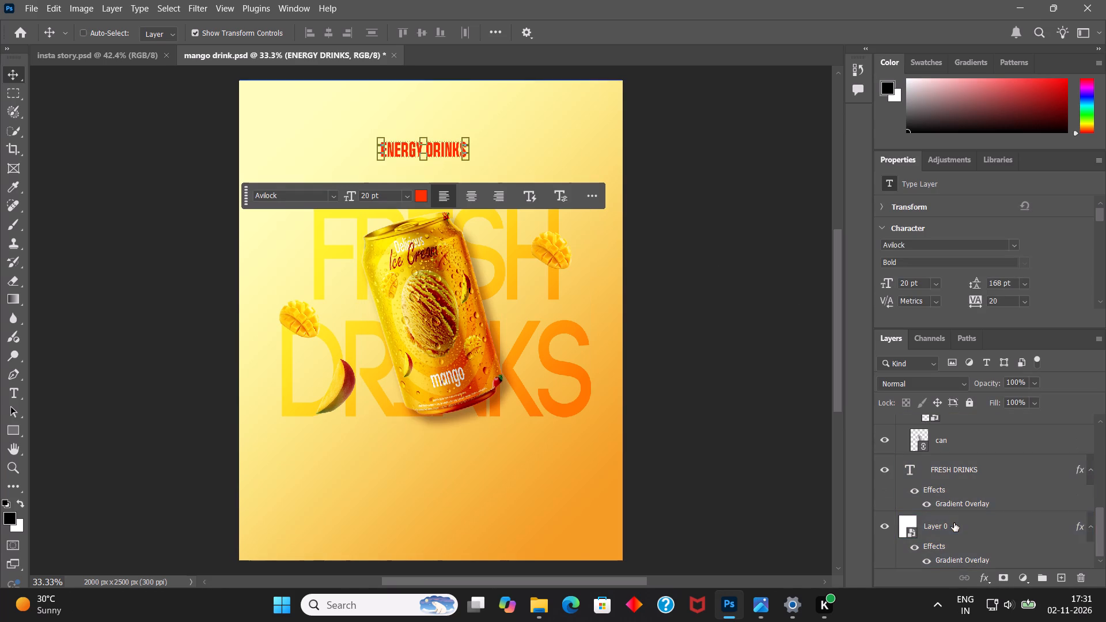
left_click(954, 523, "ctrl")
left_click(329, 35)
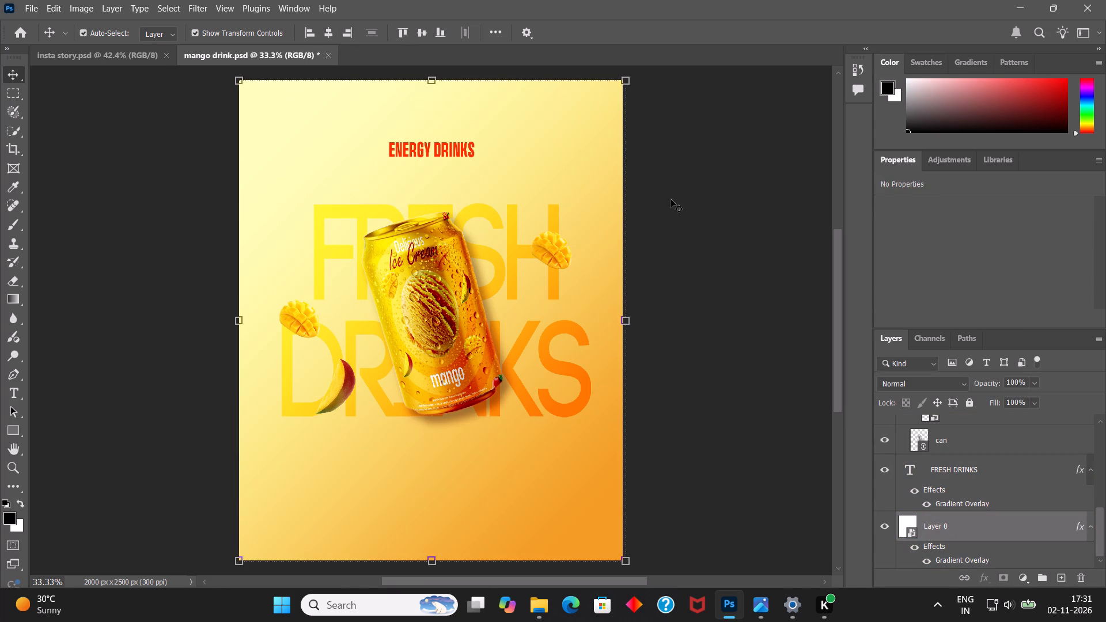
left_click(695, 199)
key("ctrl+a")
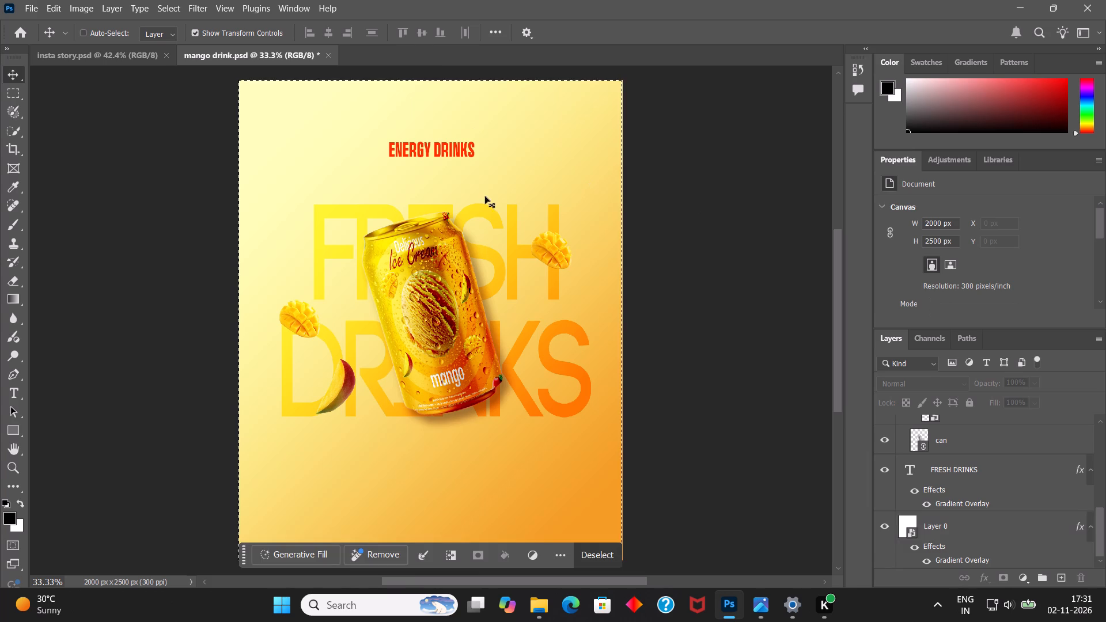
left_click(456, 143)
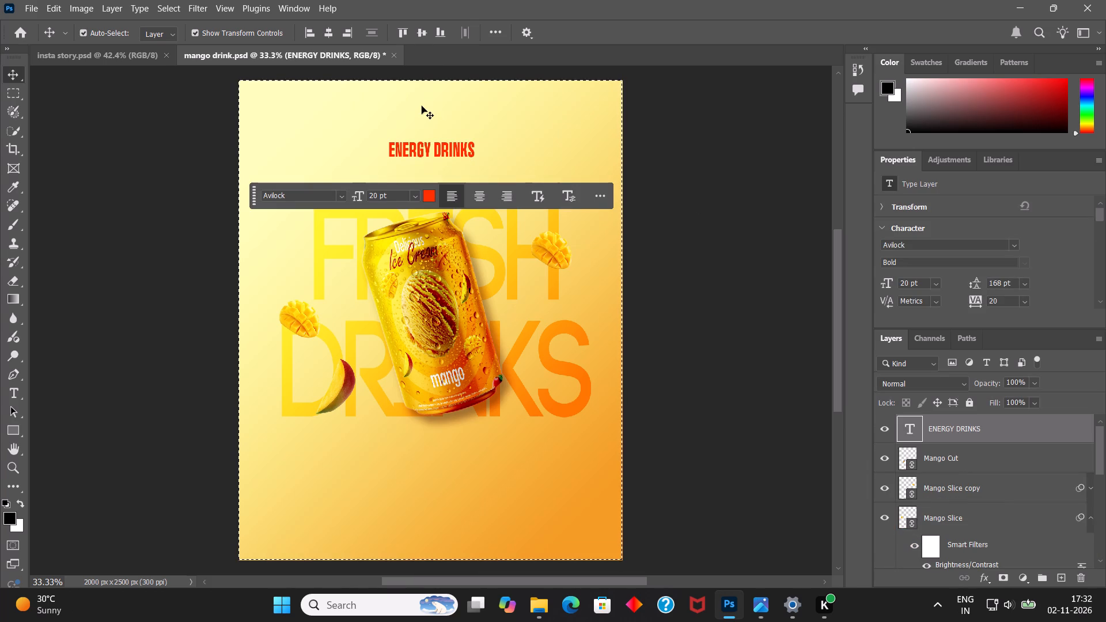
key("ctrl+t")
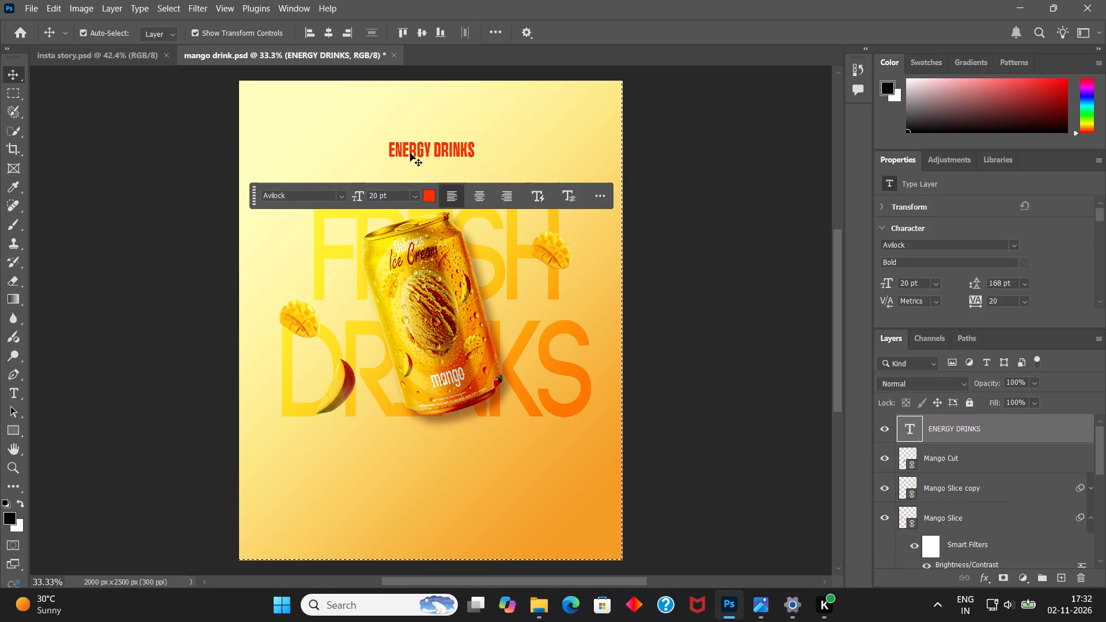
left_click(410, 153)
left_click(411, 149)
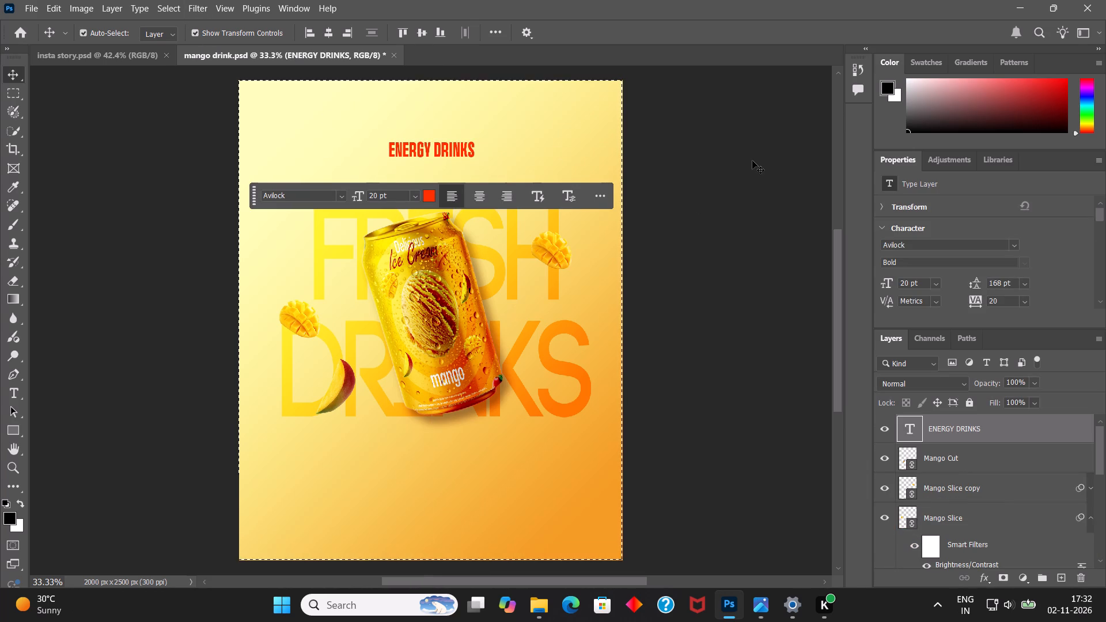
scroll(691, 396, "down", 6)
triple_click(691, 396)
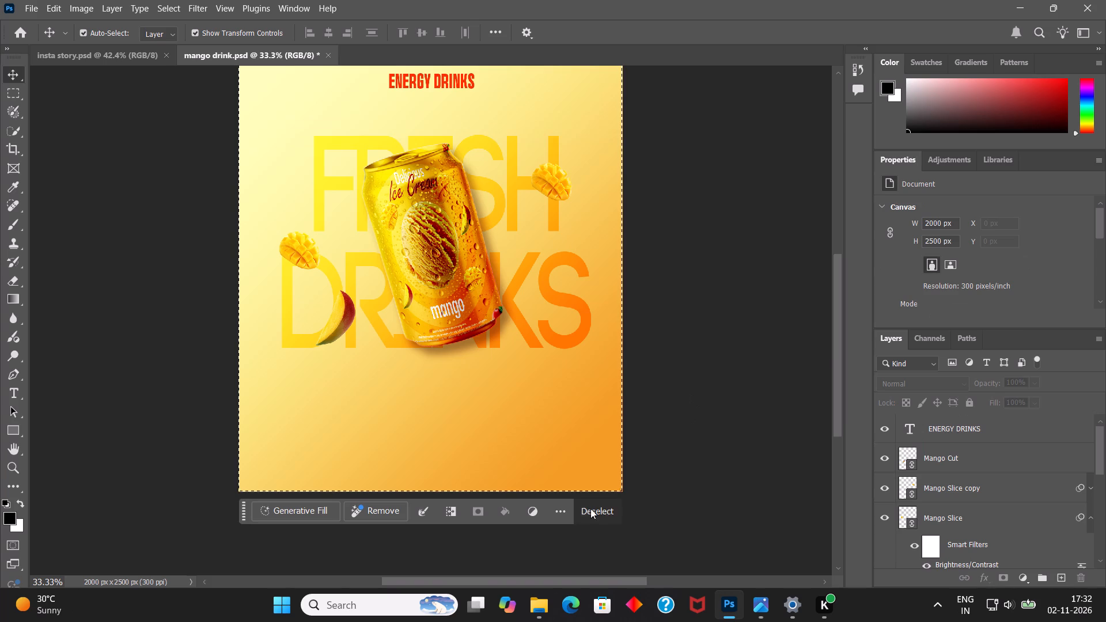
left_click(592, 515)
Move the ENERGY DRINKS heading straight down to just above FRESH, at a Y position of about 570 px.
scroll(677, 423, "up", 5)
left_click(441, 139)
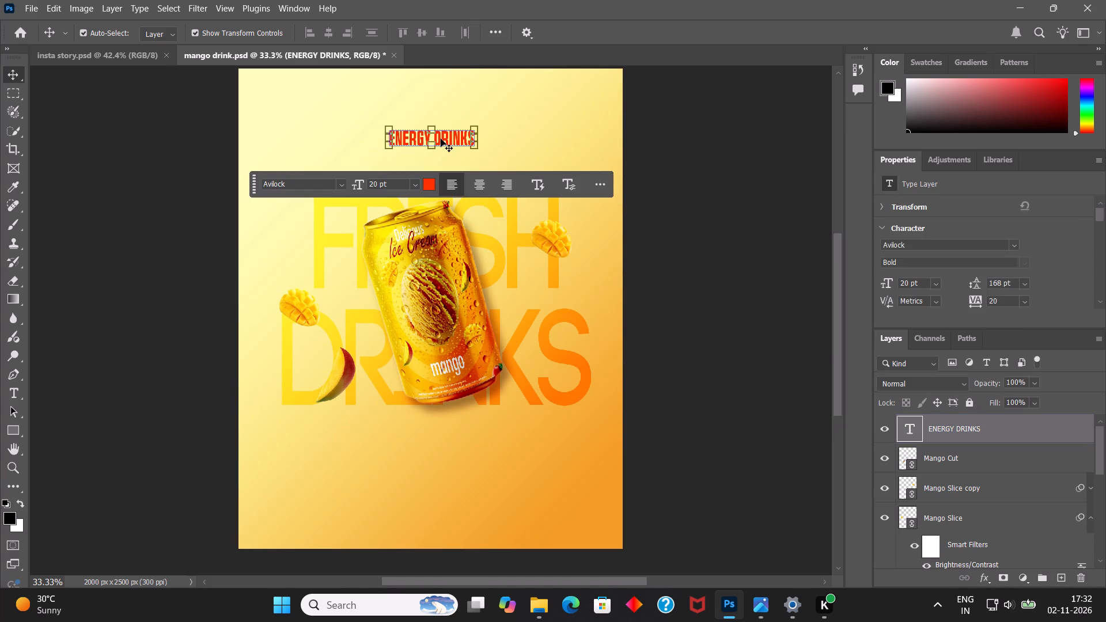
key("ctrl+t")
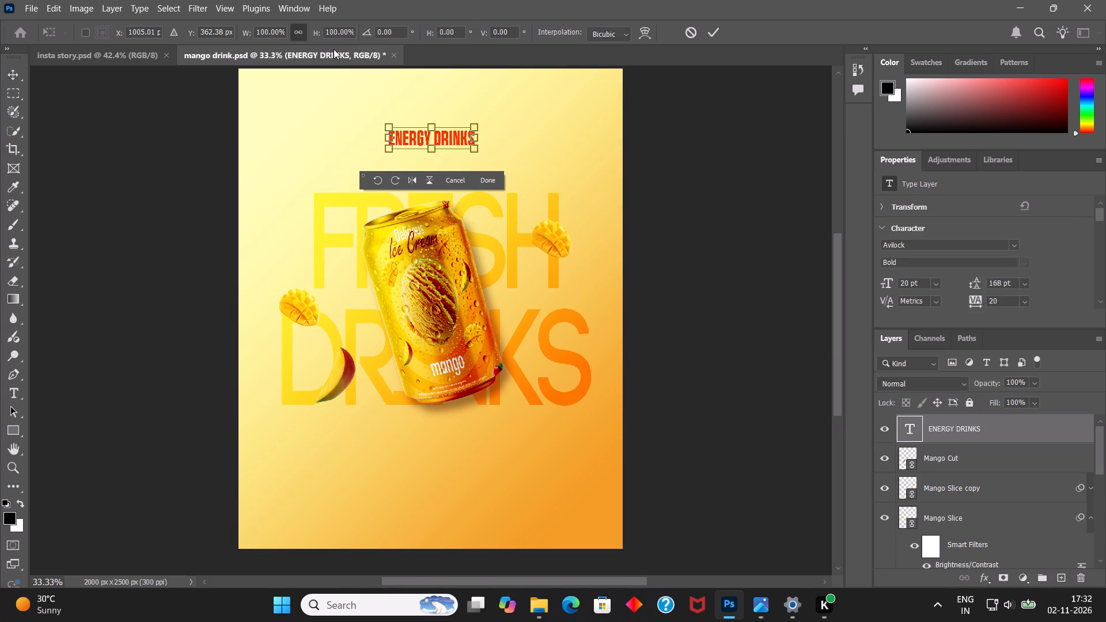
left_click_drag(191, 36, 335, 52)
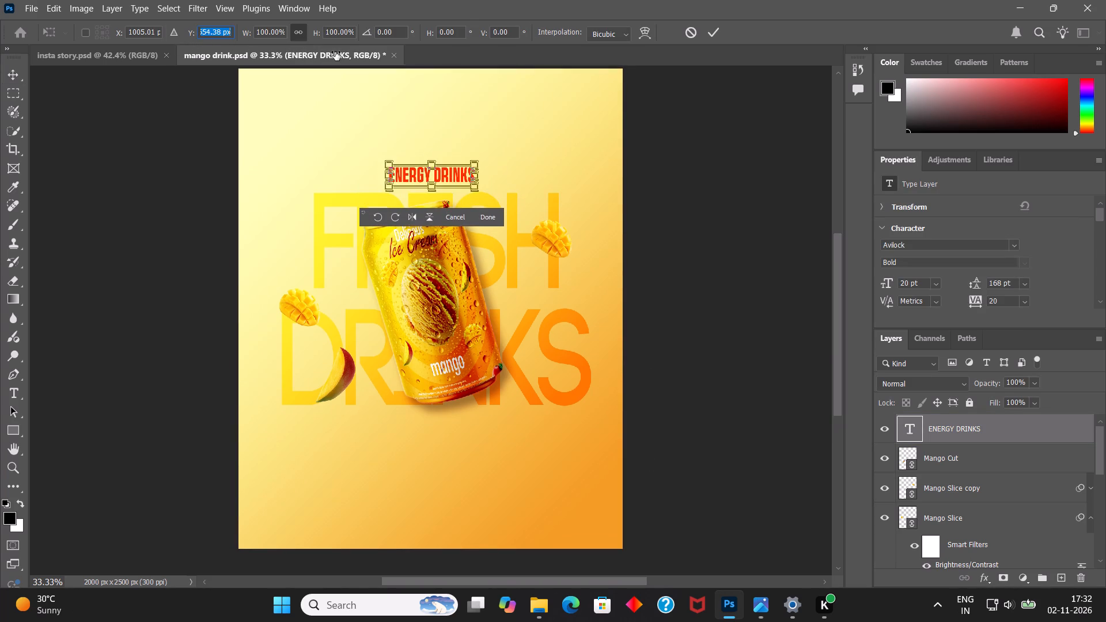
left_click_drag(335, 52, 340, 51)
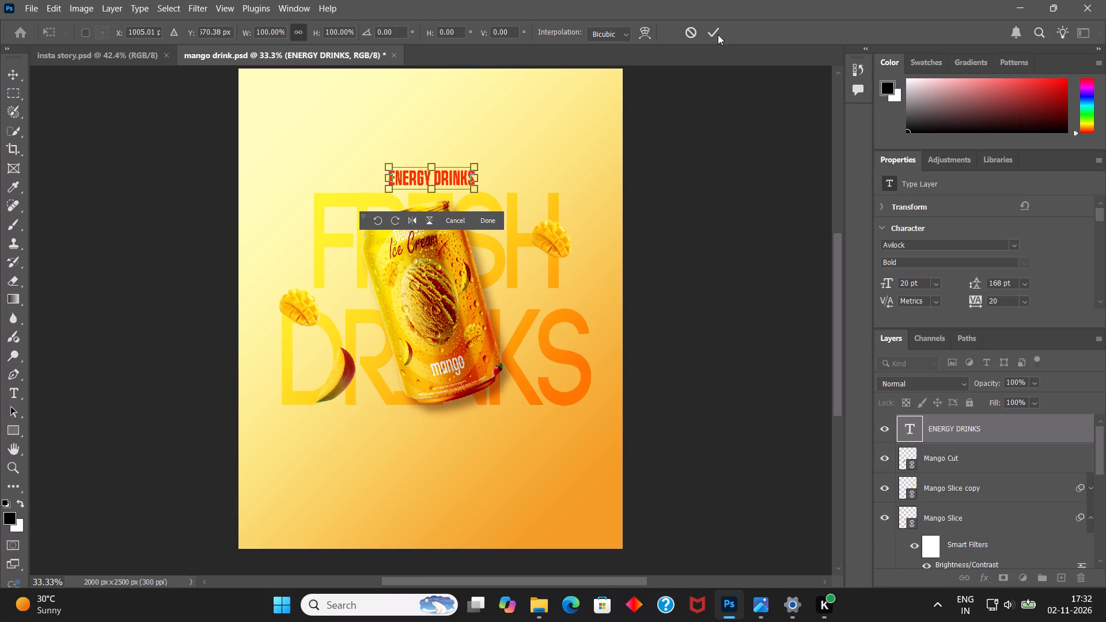
left_click(713, 33)
Deselect the heading layer and save the mango drink document.
left_click(690, 185)
key("ctrl+s")
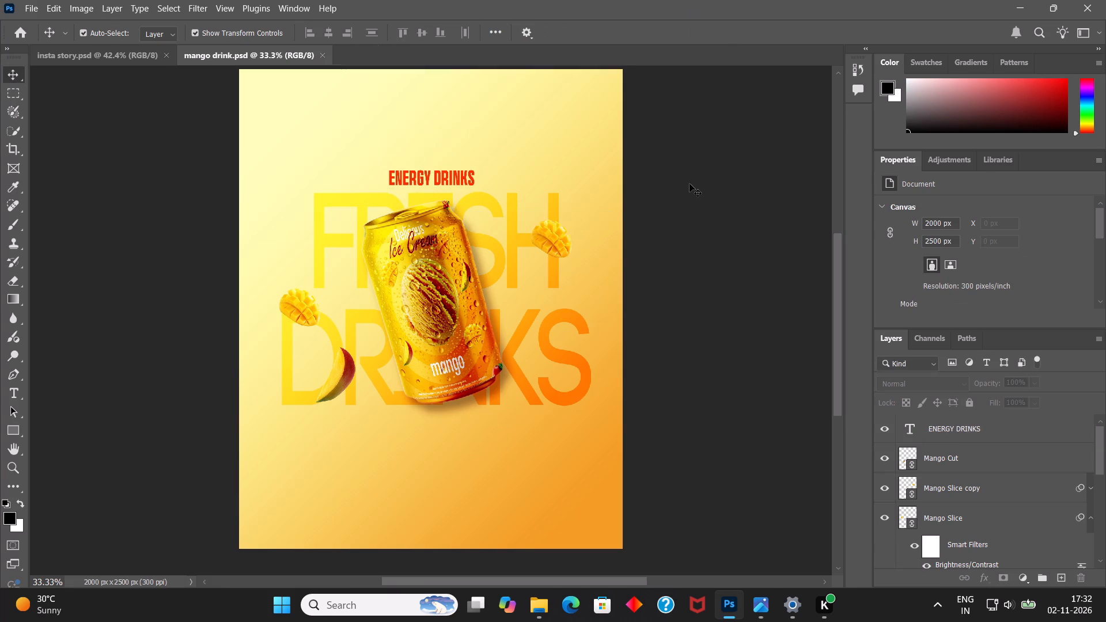
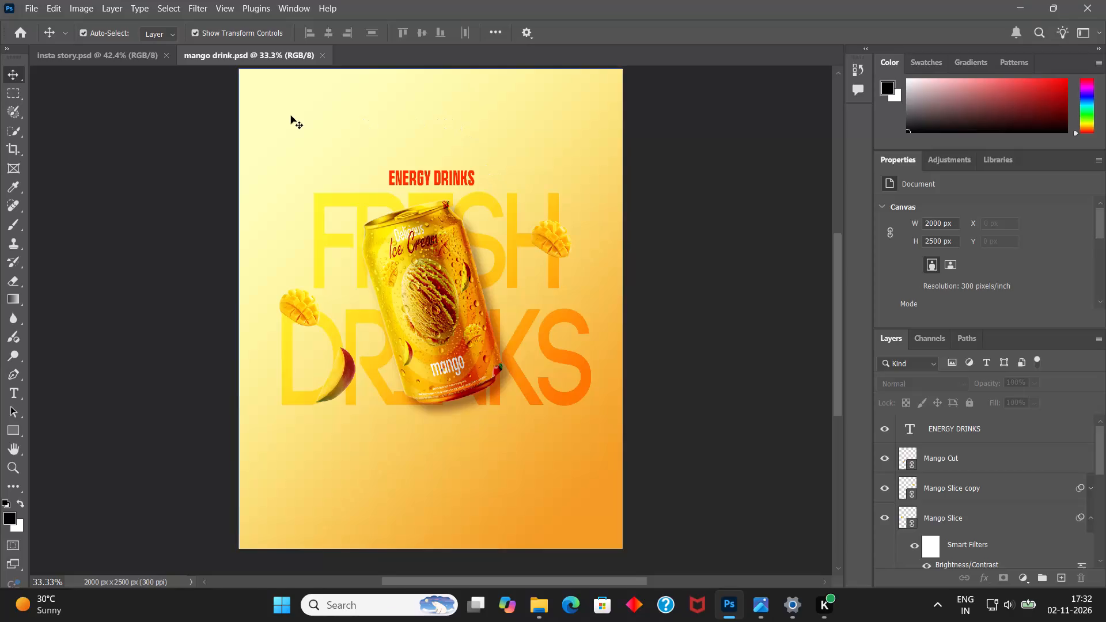
Close the insta story document, leaving the mango drink document open.
left_click(147, 62)
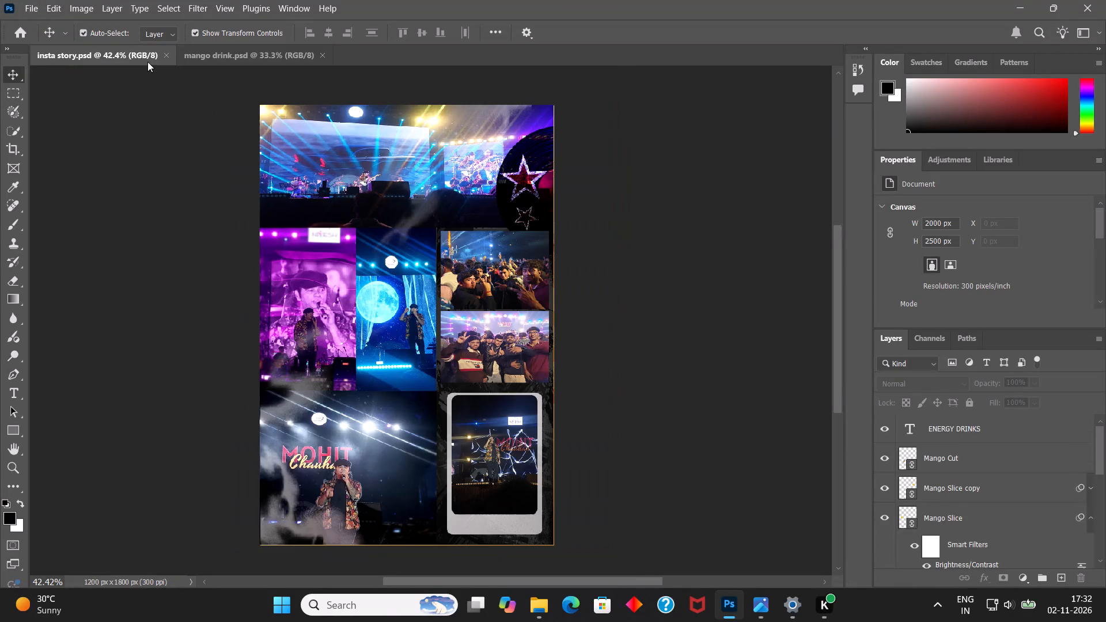
left_click(162, 54)
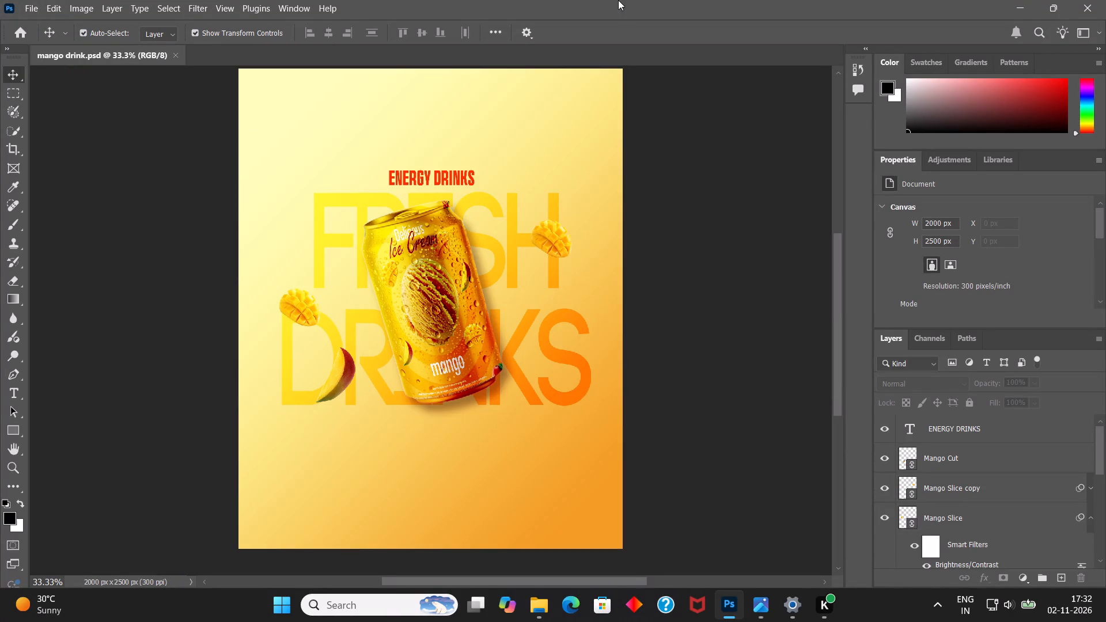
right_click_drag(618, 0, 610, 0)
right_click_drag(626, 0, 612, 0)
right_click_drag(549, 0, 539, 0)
Open the ice cream poster Photoshop document from the PS projects folder on New Volume (E:).
left_click(25, 5)
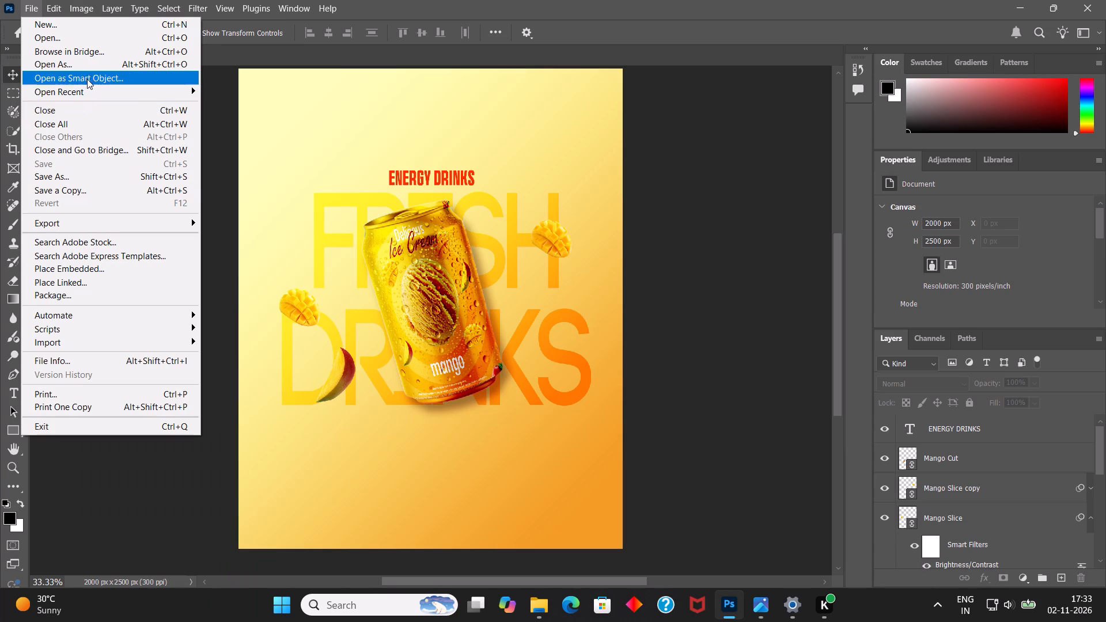
left_click(82, 43)
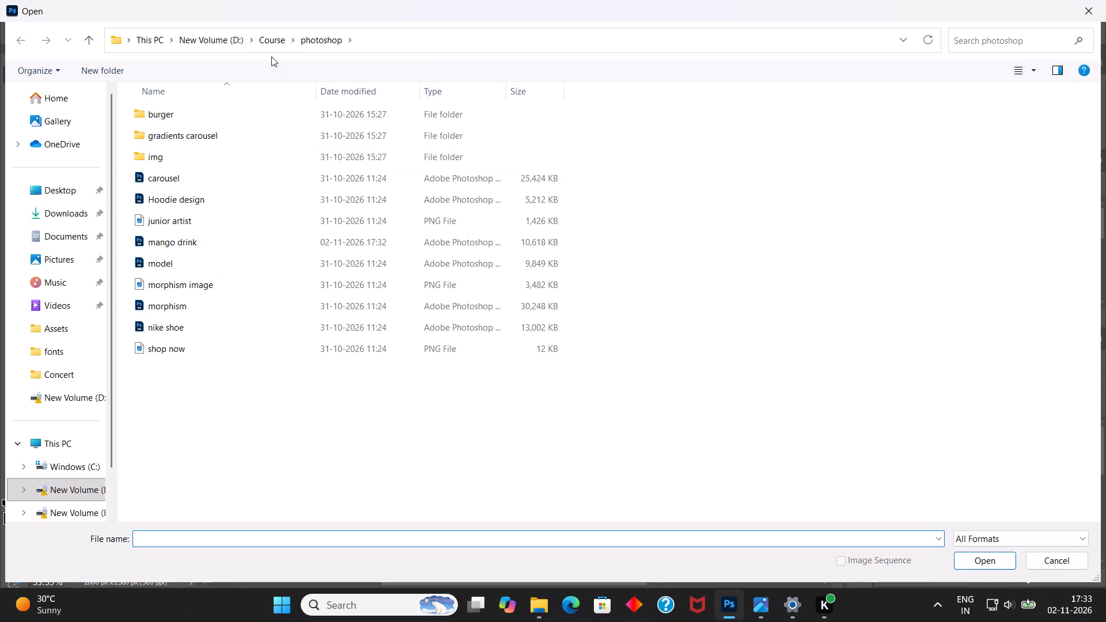
left_click(223, 45)
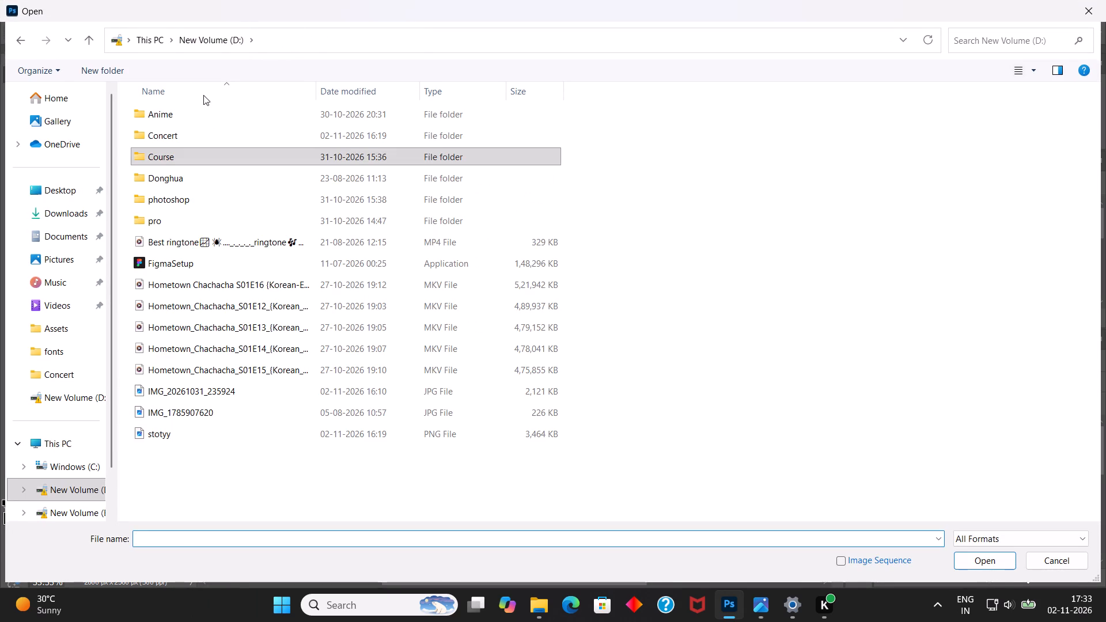
left_click(154, 34)
double_click(544, 124)
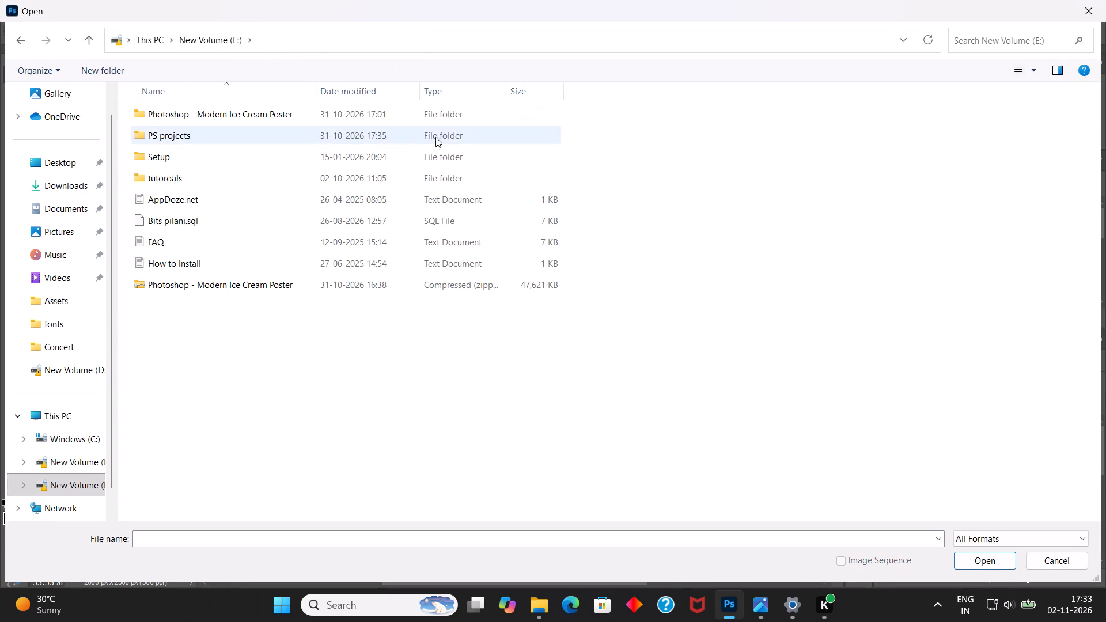
double_click(180, 130)
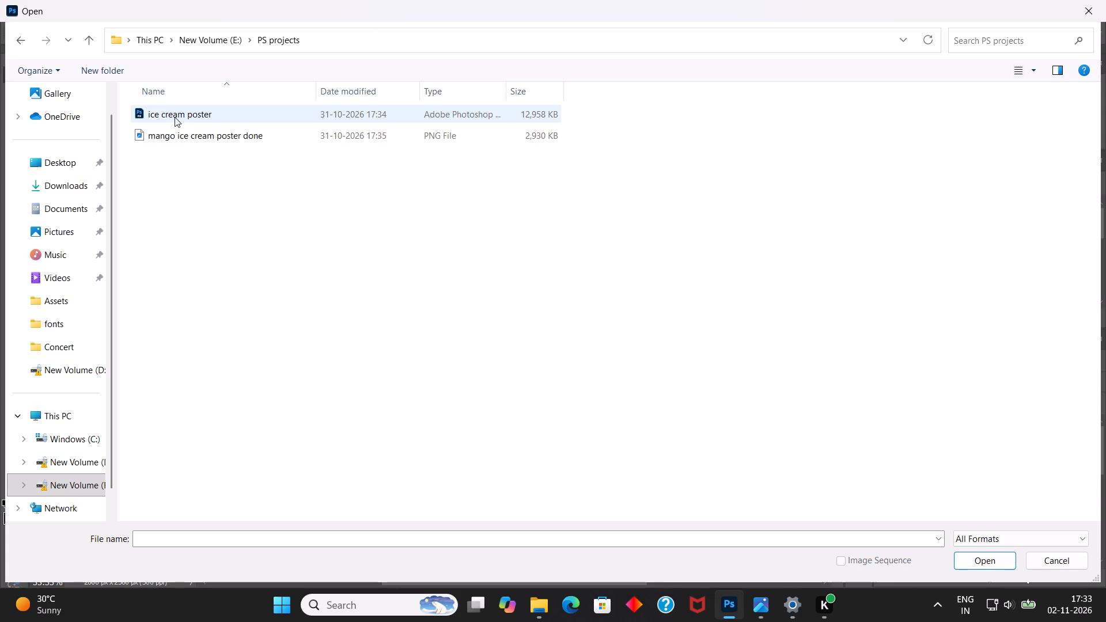
double_click(175, 117)
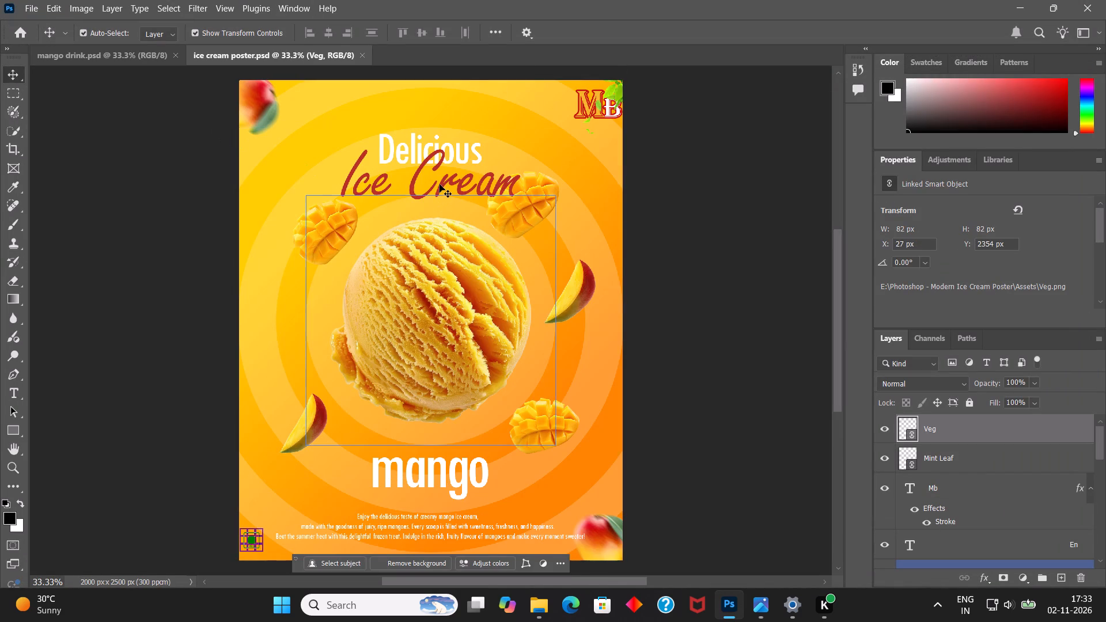
Replace the white "Delicious" text at the top of the ice cream poster with "energy".
double_click(410, 141)
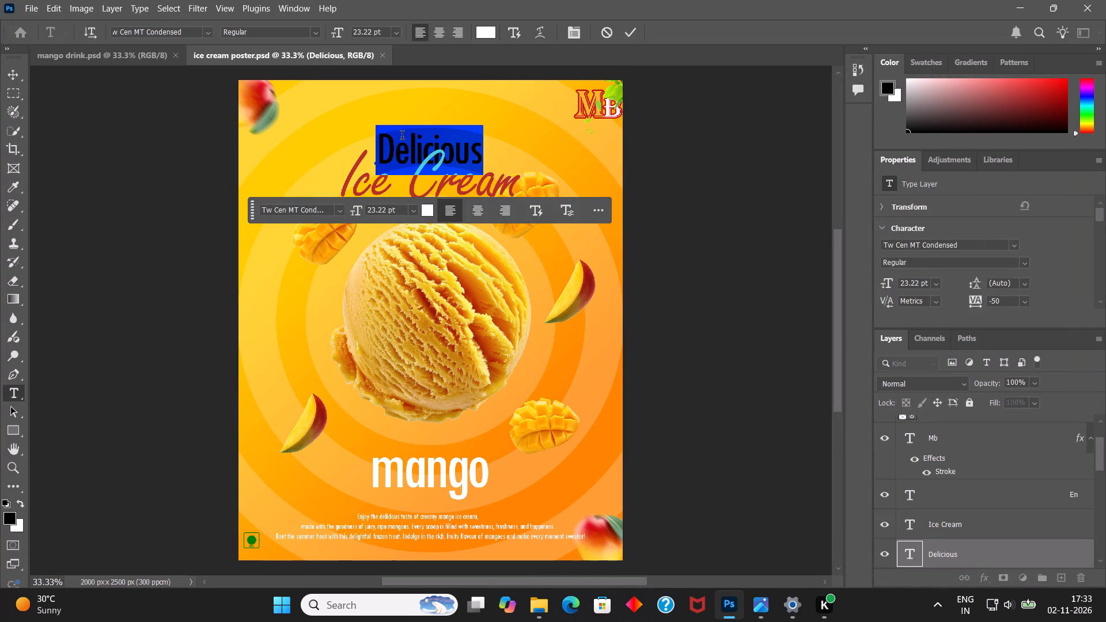
type("emergy")
key("Left")
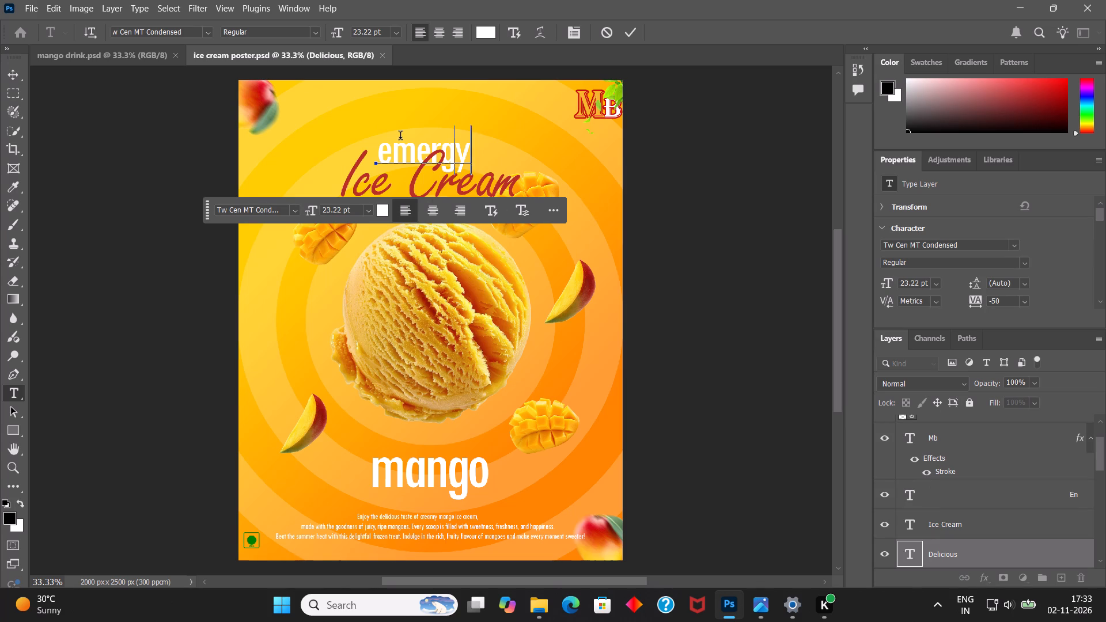
key("Left")
key("Left")
key("Left")
key("BackSpace")
key("n")
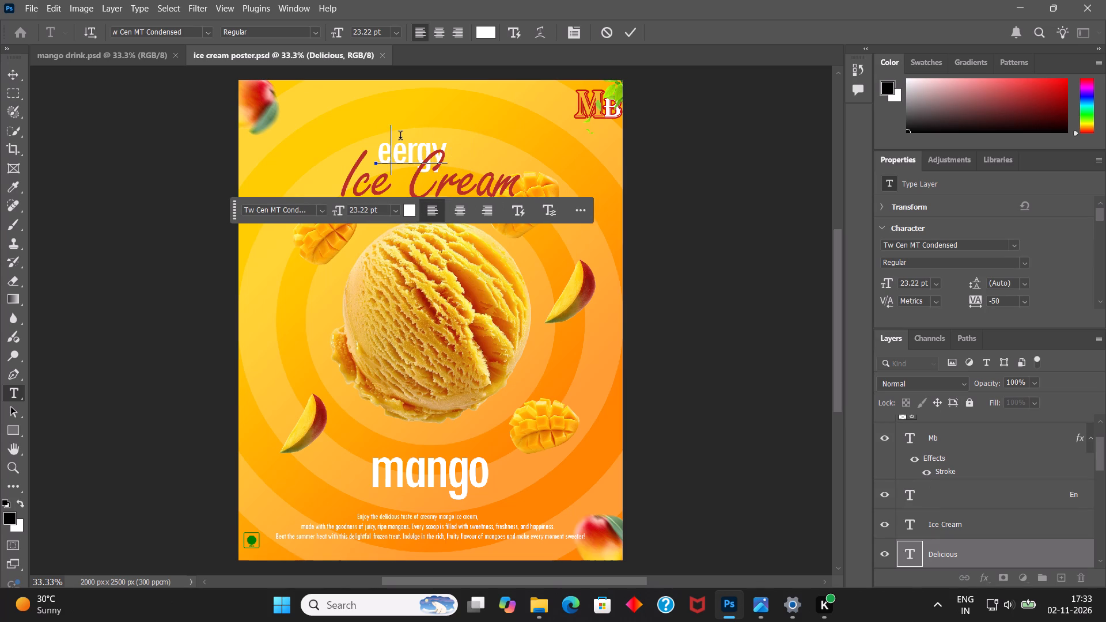
left_click(622, 32)
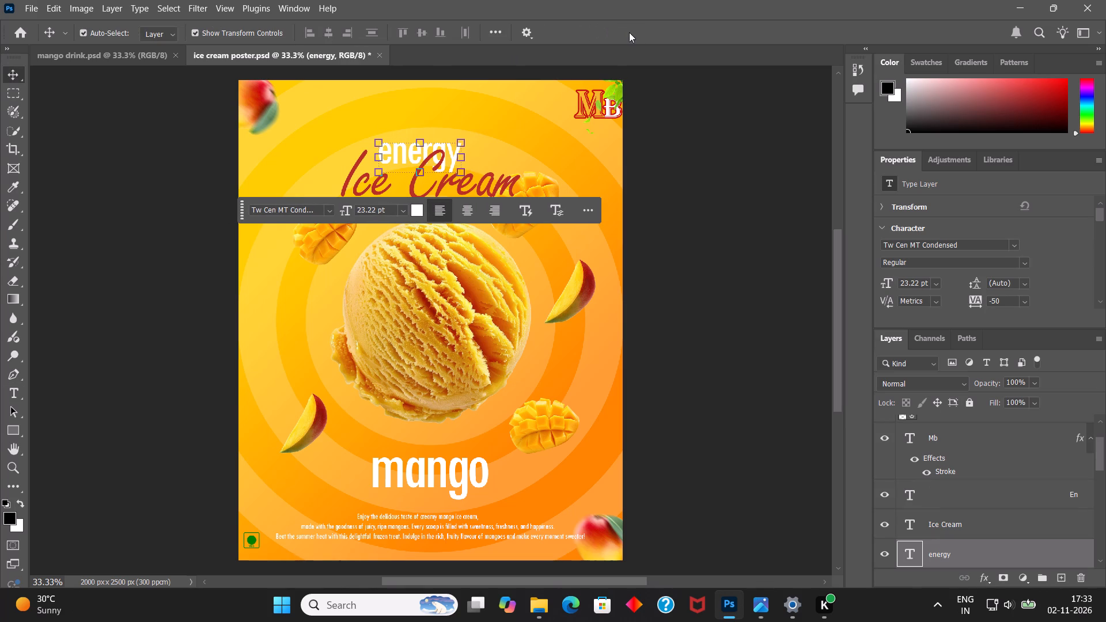
Replace the red script "Ice Cream" text with "Drink".
double_click(467, 185)
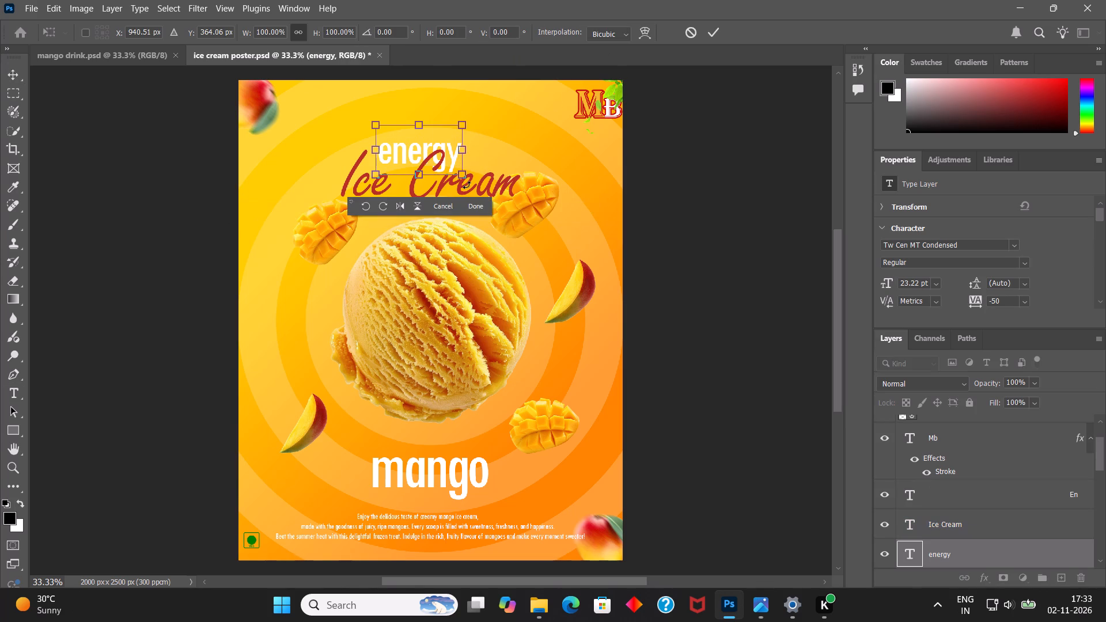
left_click(720, 33)
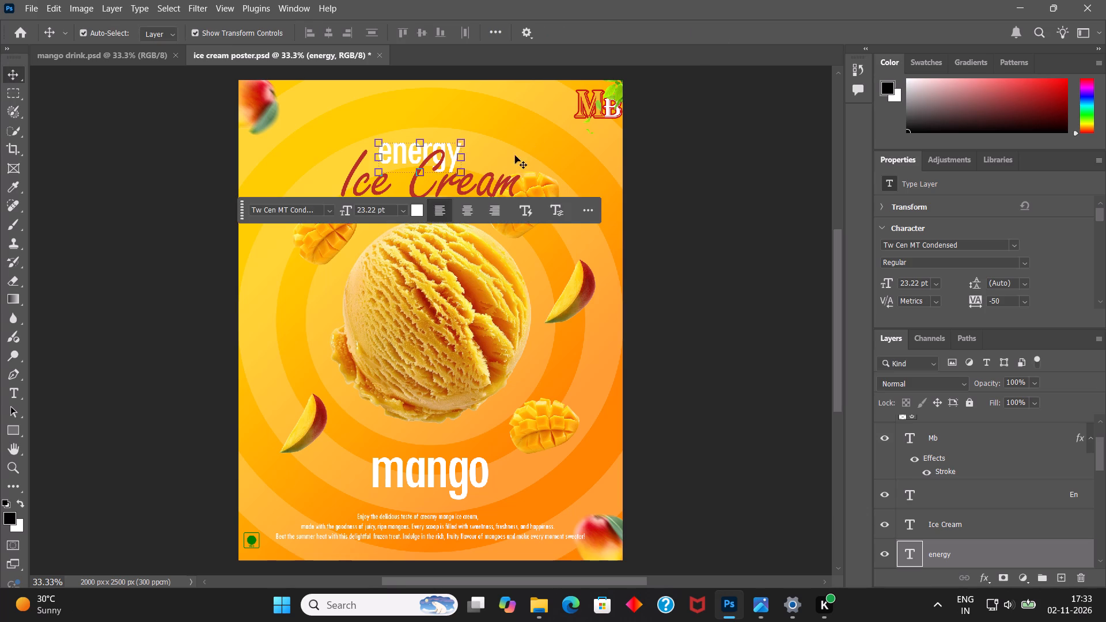
double_click(479, 187)
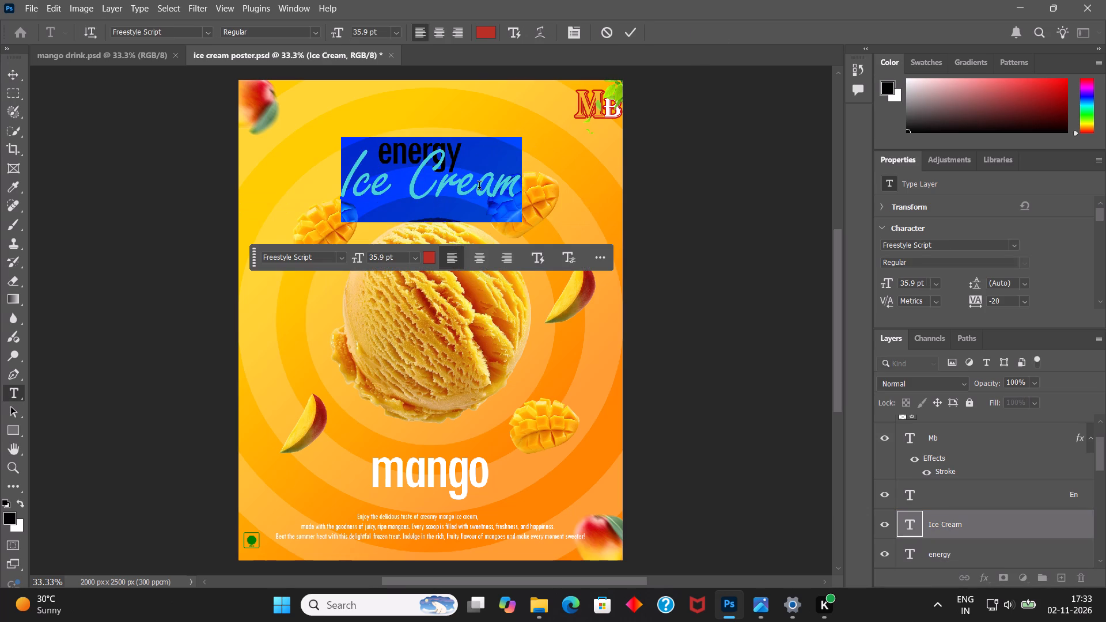
type("Drink")
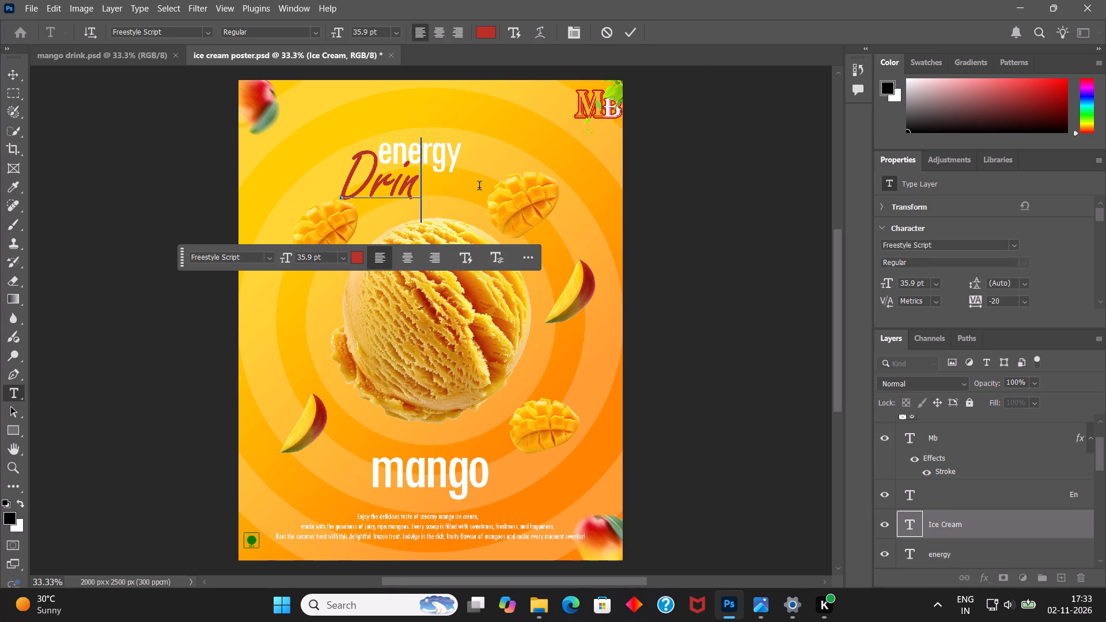
left_click(638, 31)
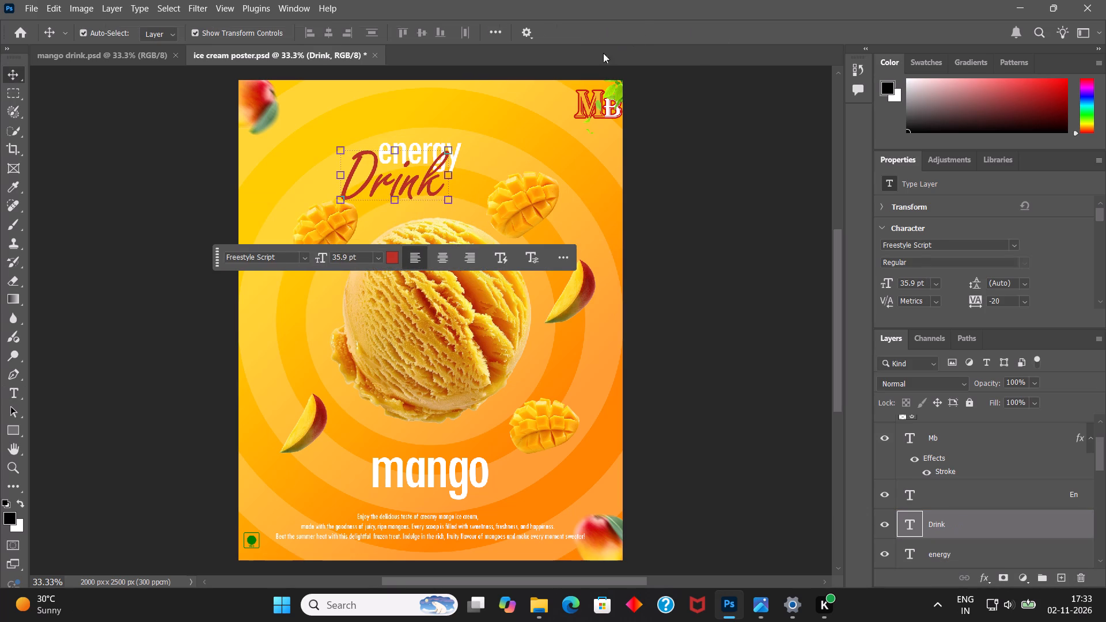
Centre the Drink text horizontally on the Layer 0 background and deselect the layers.
left_click(408, 183)
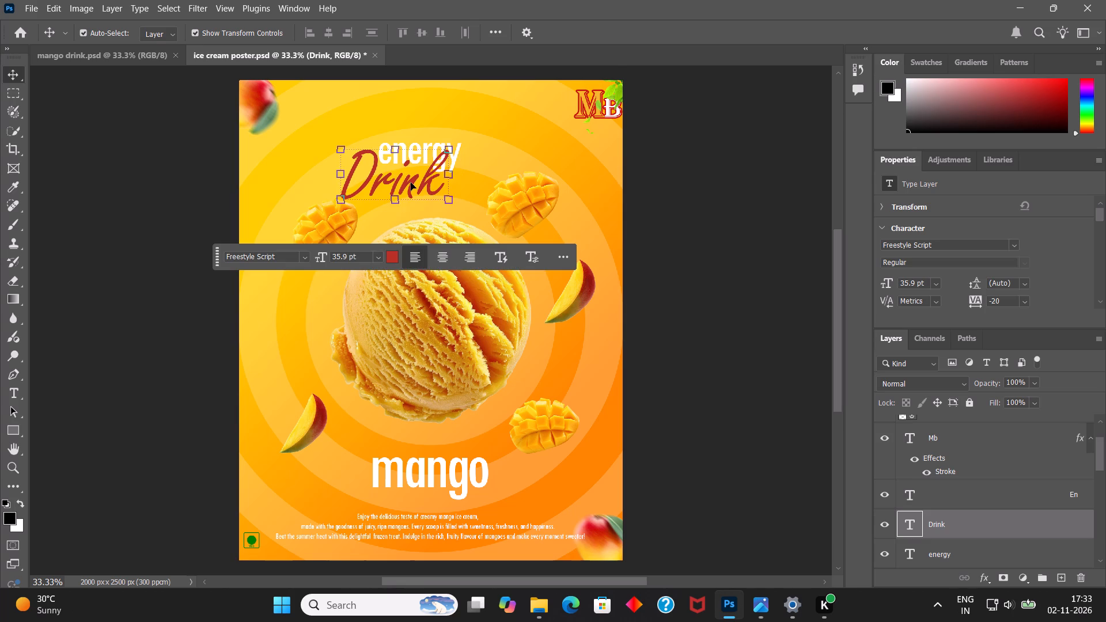
scroll(960, 483, "down", 20)
scroll(960, 483, "down", 5)
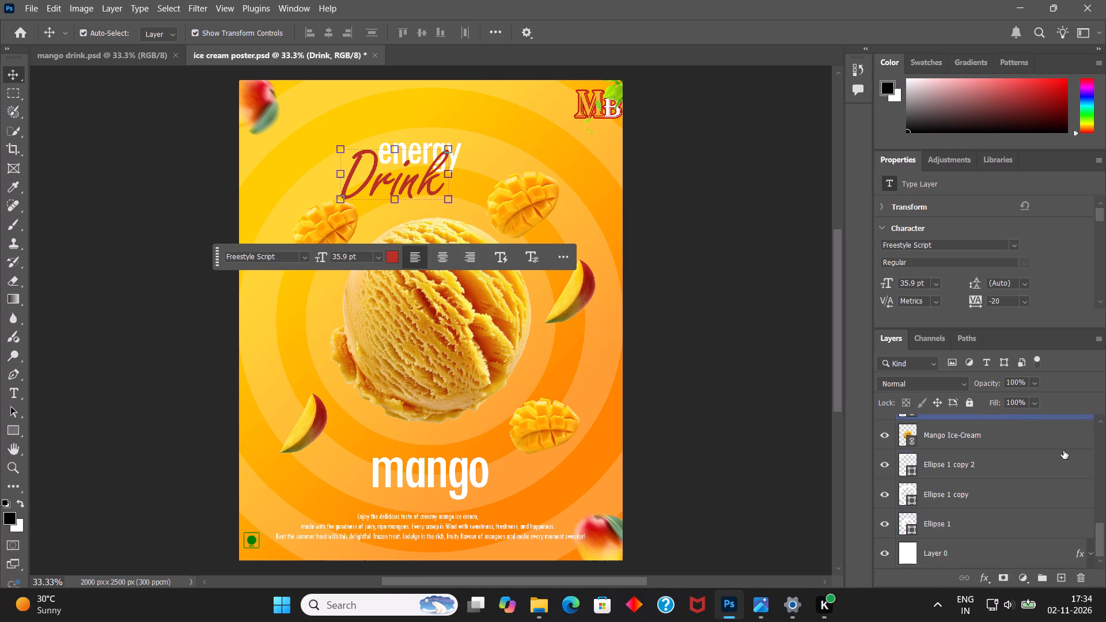
scroll(983, 488, "down", 12)
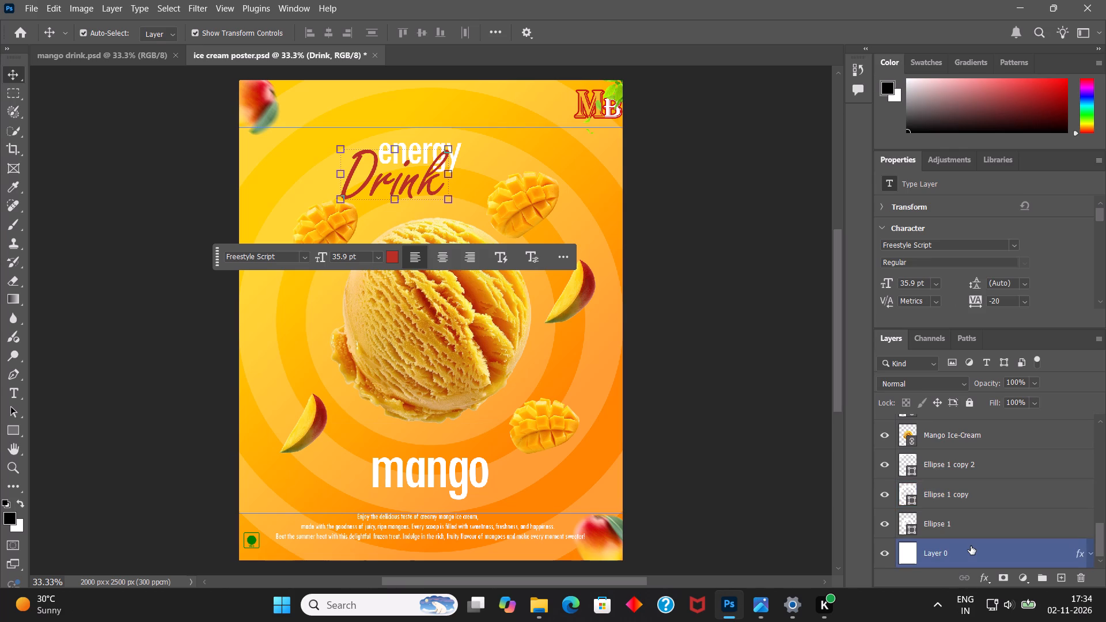
left_click(971, 547, "ctrl")
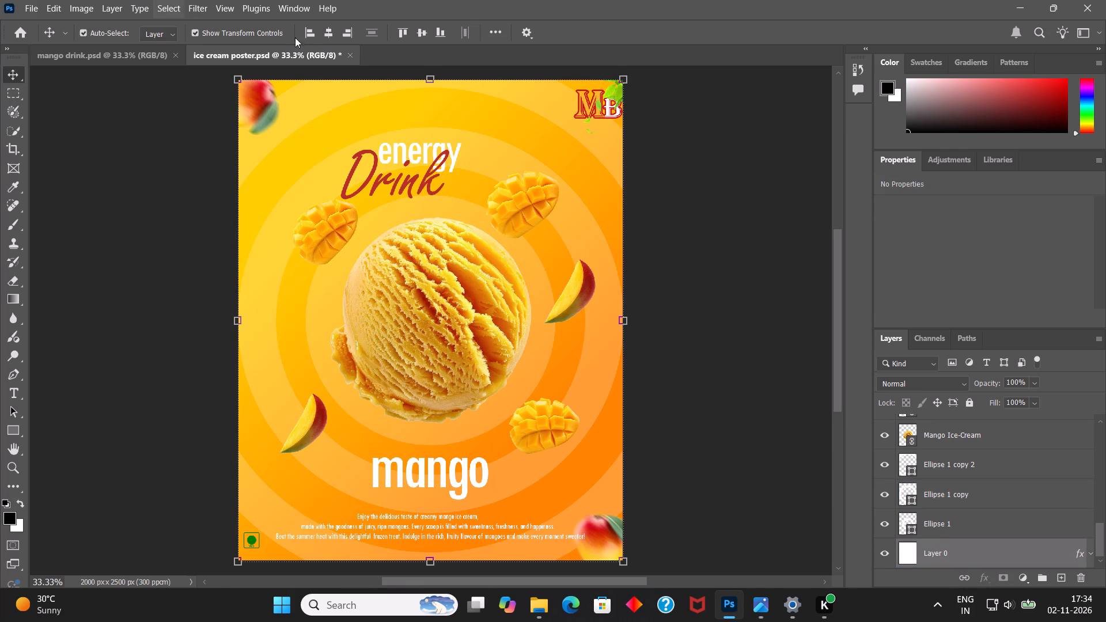
left_click(323, 33)
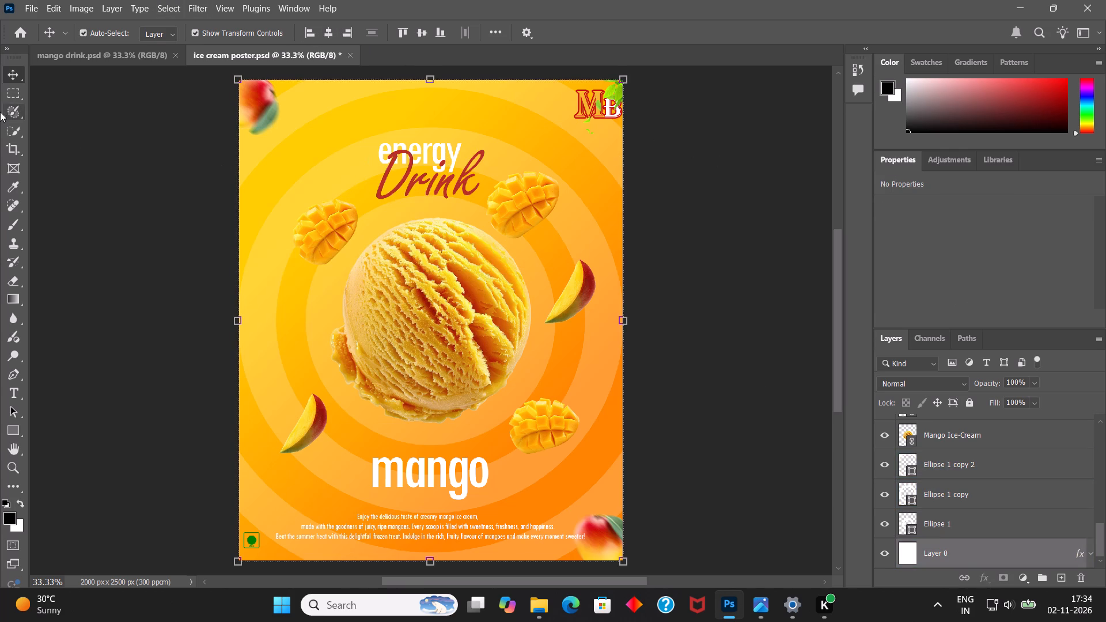
left_click(13, 74)
left_click(185, 138)
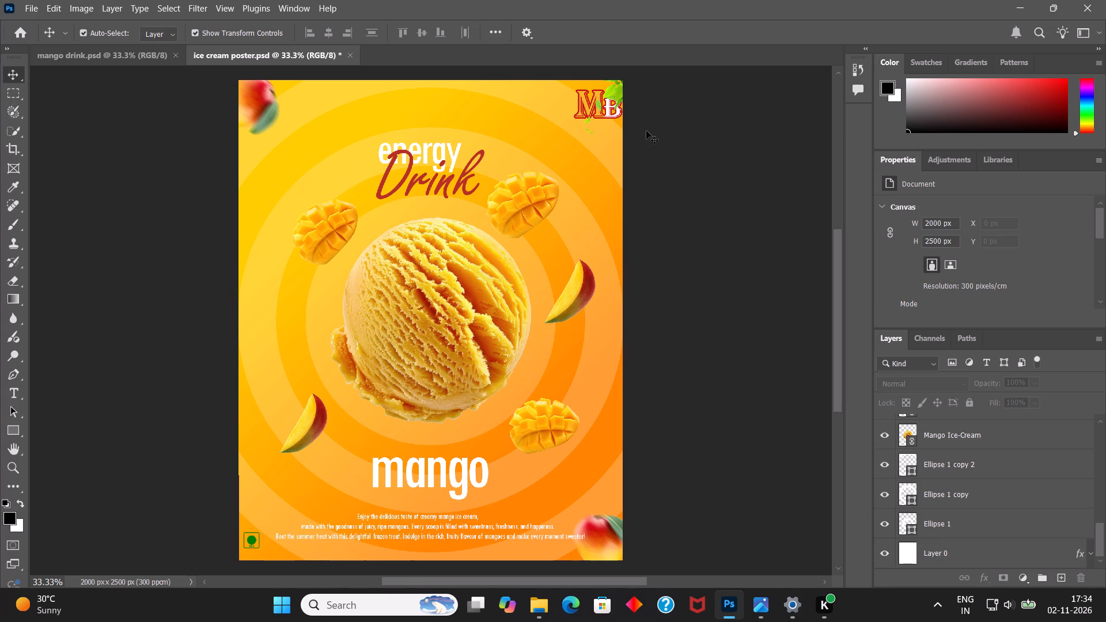
Move the Drink text straight down slightly below the energy text and deselect it.
left_click(450, 186)
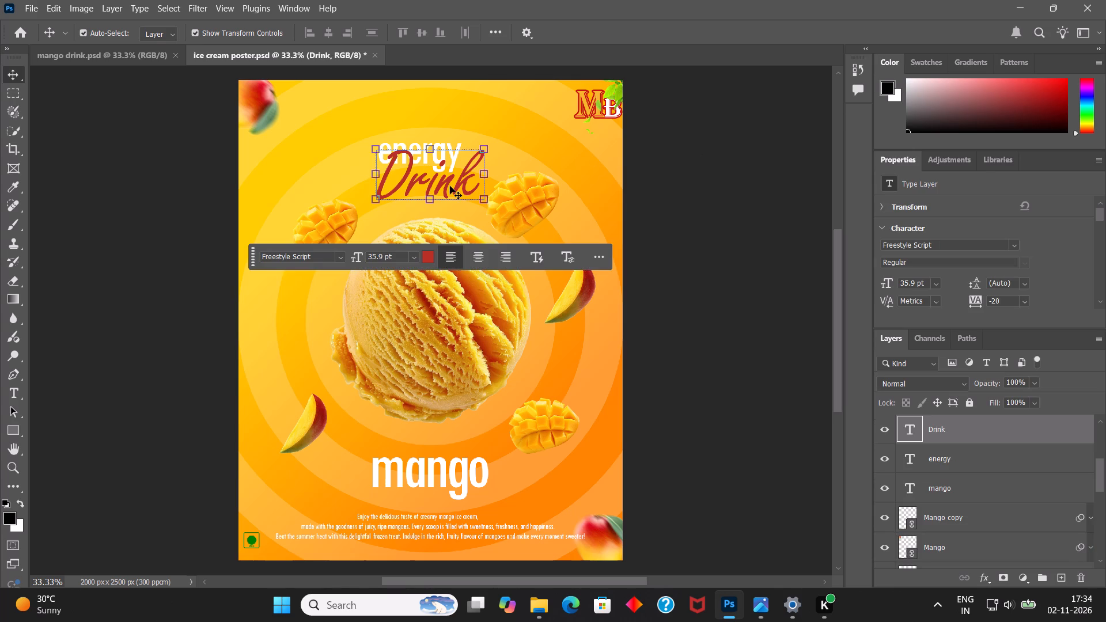
key("ctrl+t")
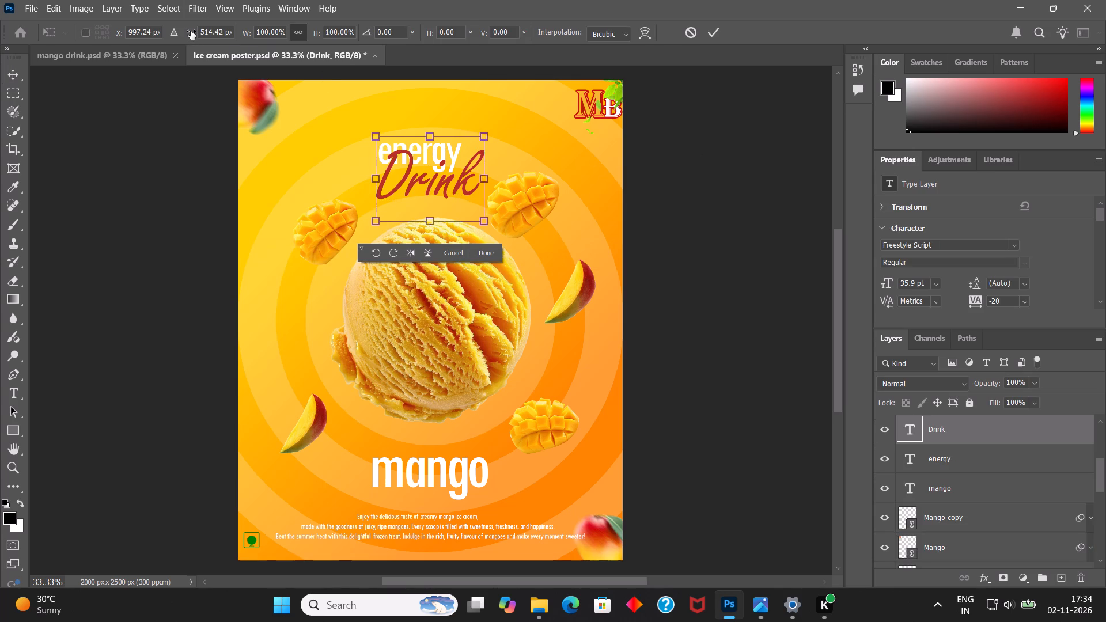
left_click_drag(191, 31, 200, 31)
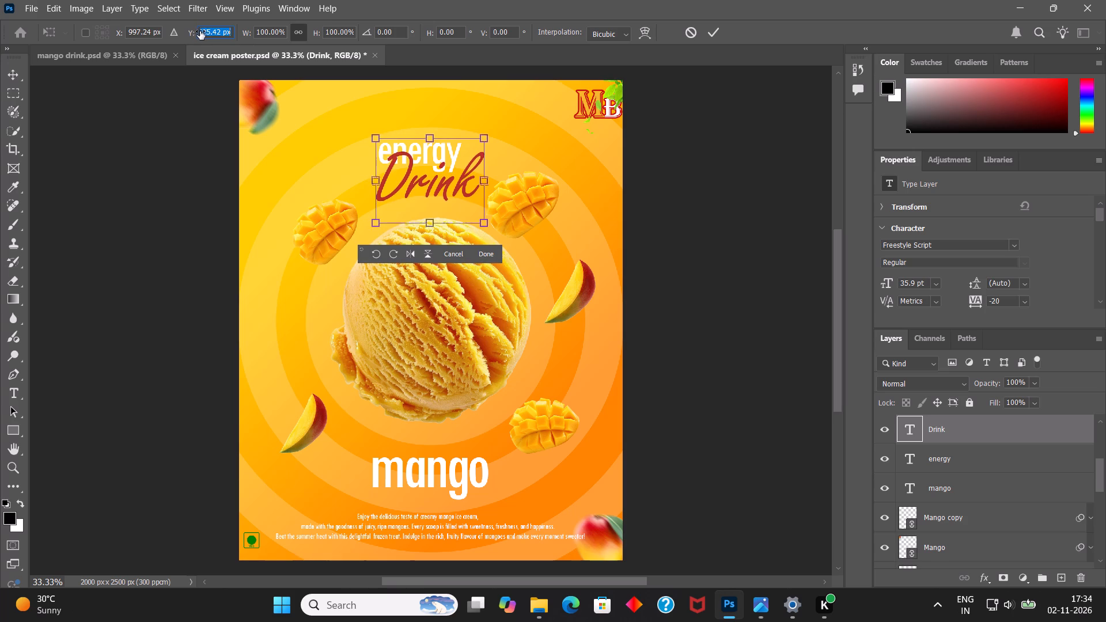
left_click_drag(200, 31, 212, 31)
left_click(707, 28)
left_click(696, 105)
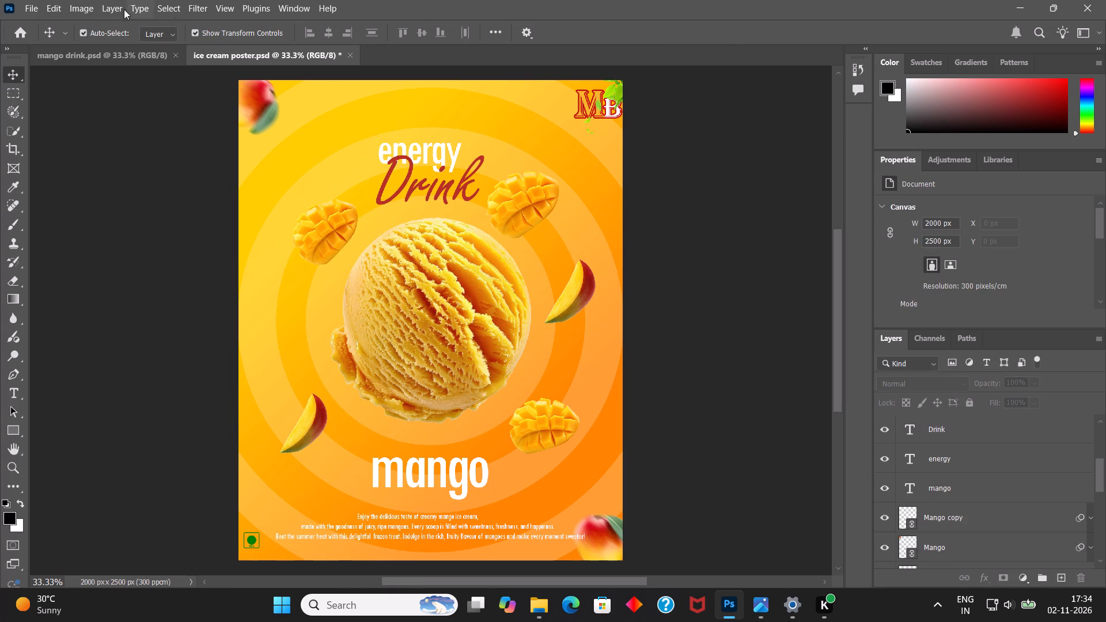
Export the edited ice cream poster as a PNG named "energy drink" into the PS projects folder.
left_click(33, 5)
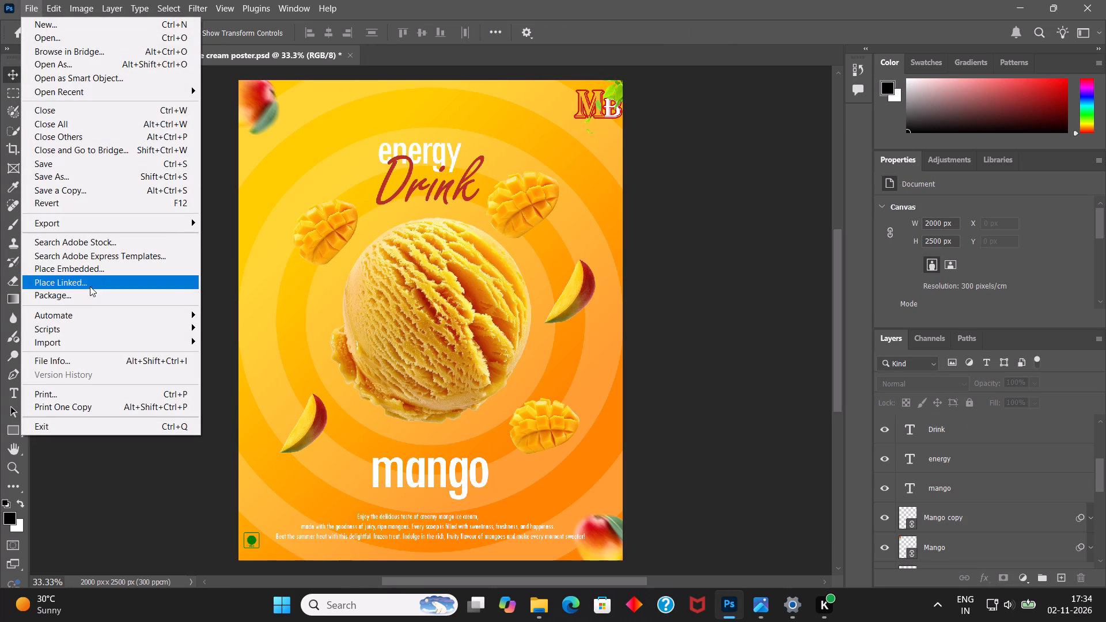
left_click(87, 223)
left_click(244, 221)
type("enery")
key("space")
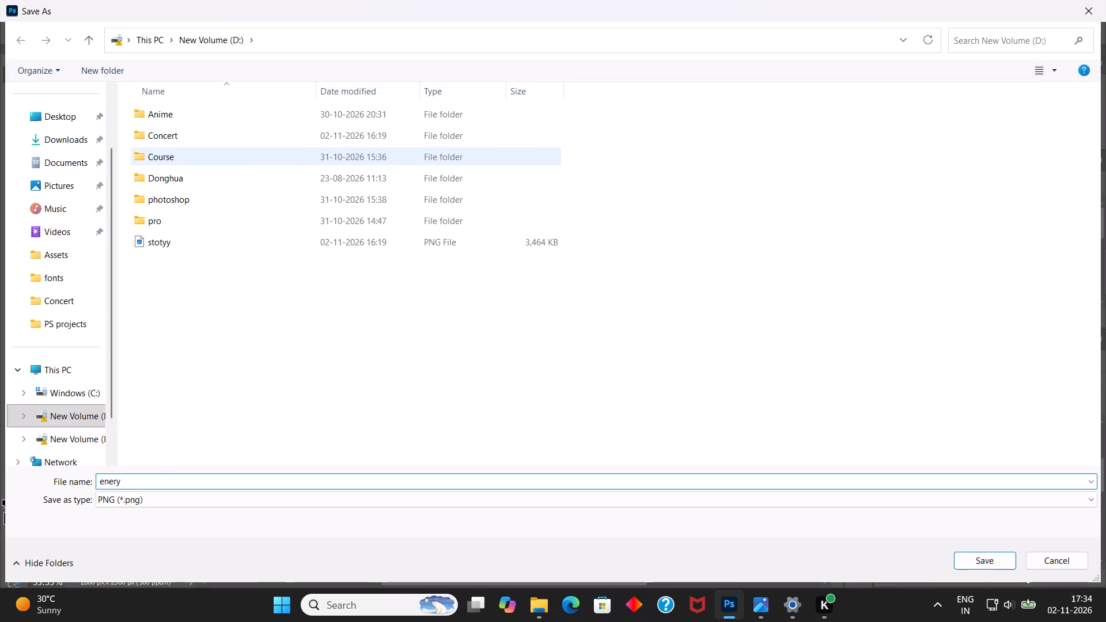
key("BackSpace")
key("BackSpace")
type("gy drink")
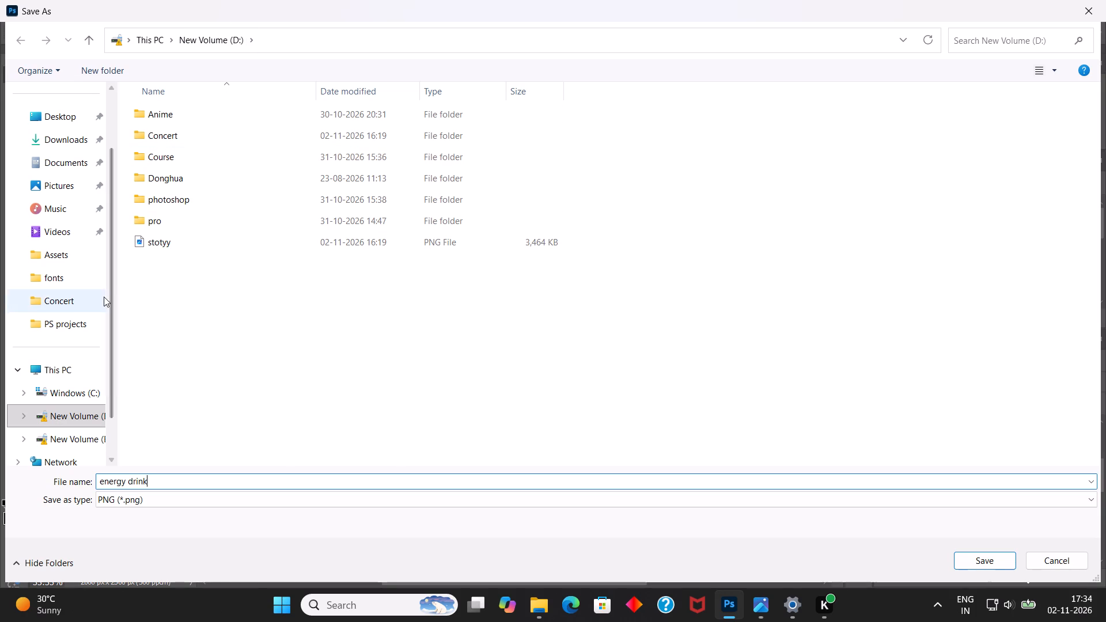
left_click(75, 330)
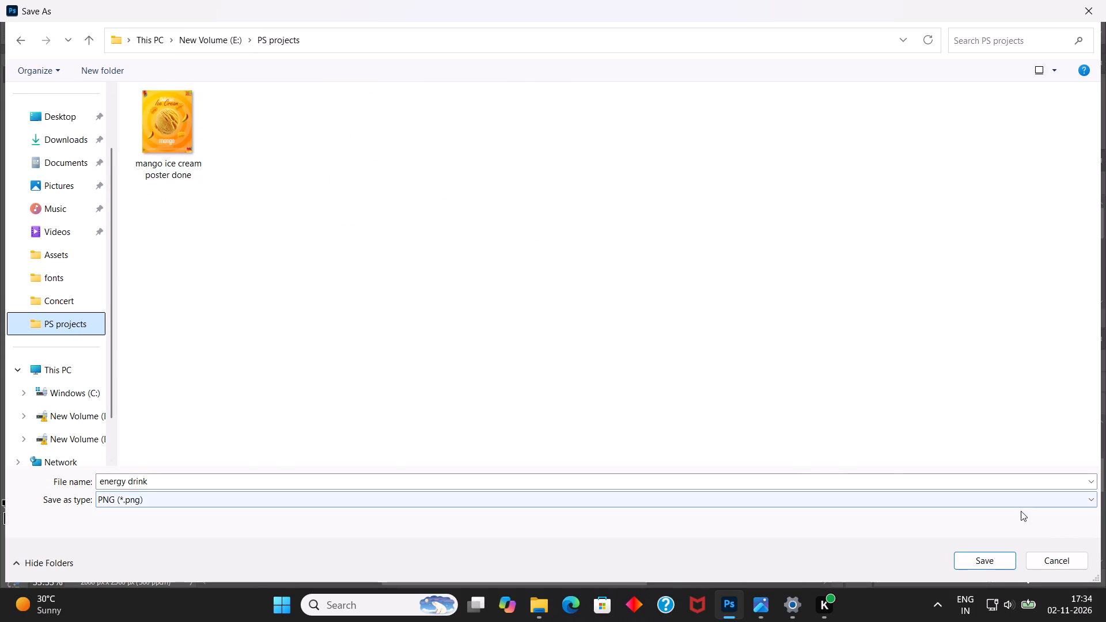
left_click(1005, 553)
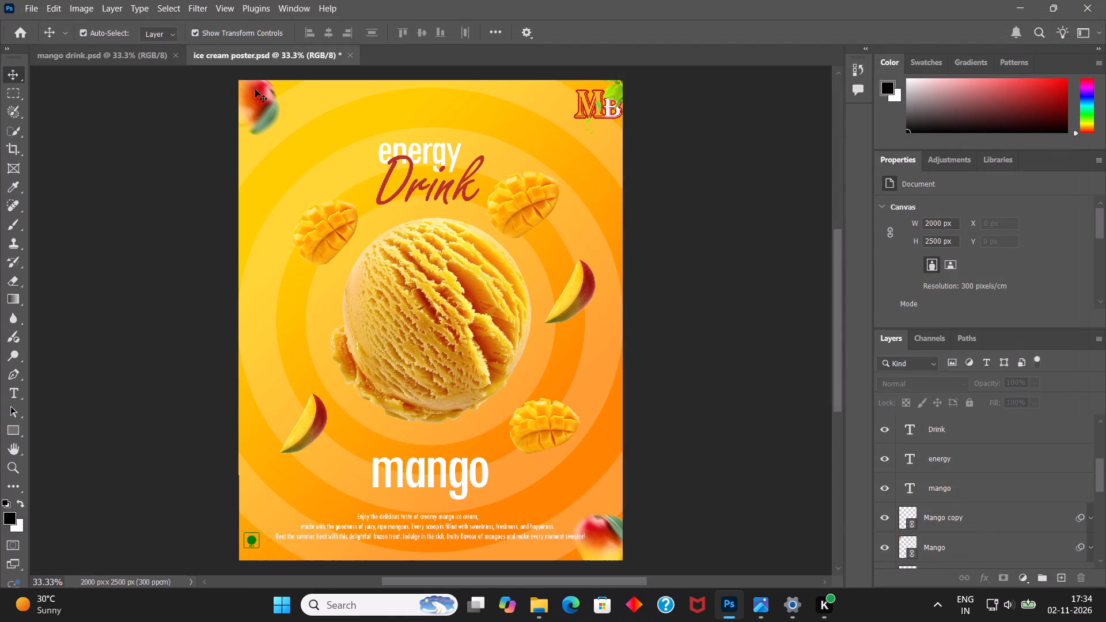
Open the contents of the Rectangle 1 smart object inside the can group of the mango drink document.
left_click(157, 55)
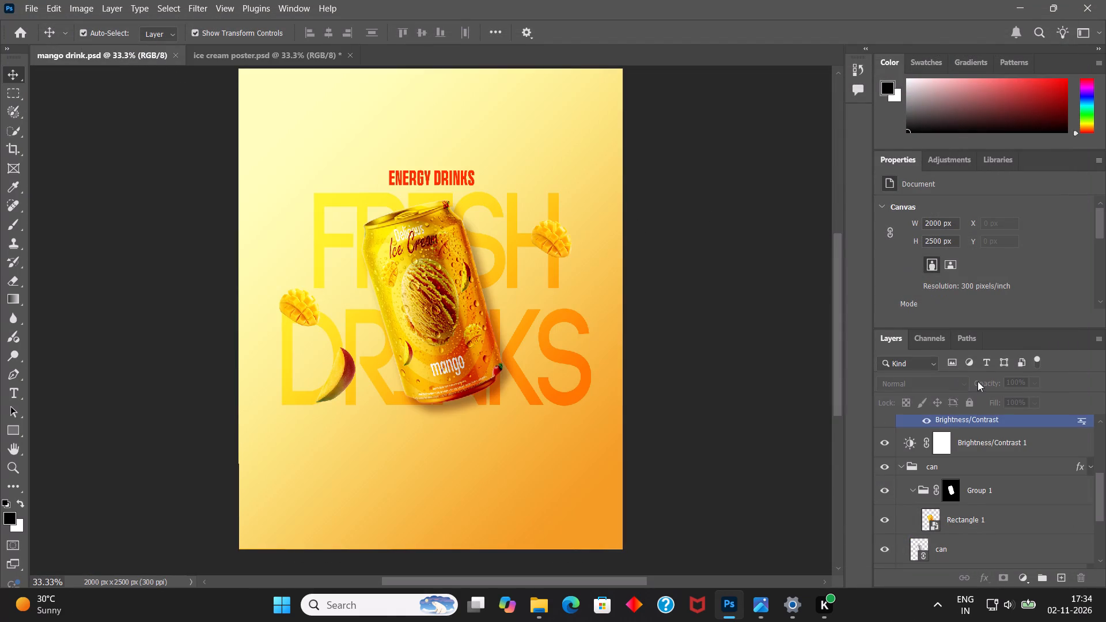
scroll(991, 477, "up", 3)
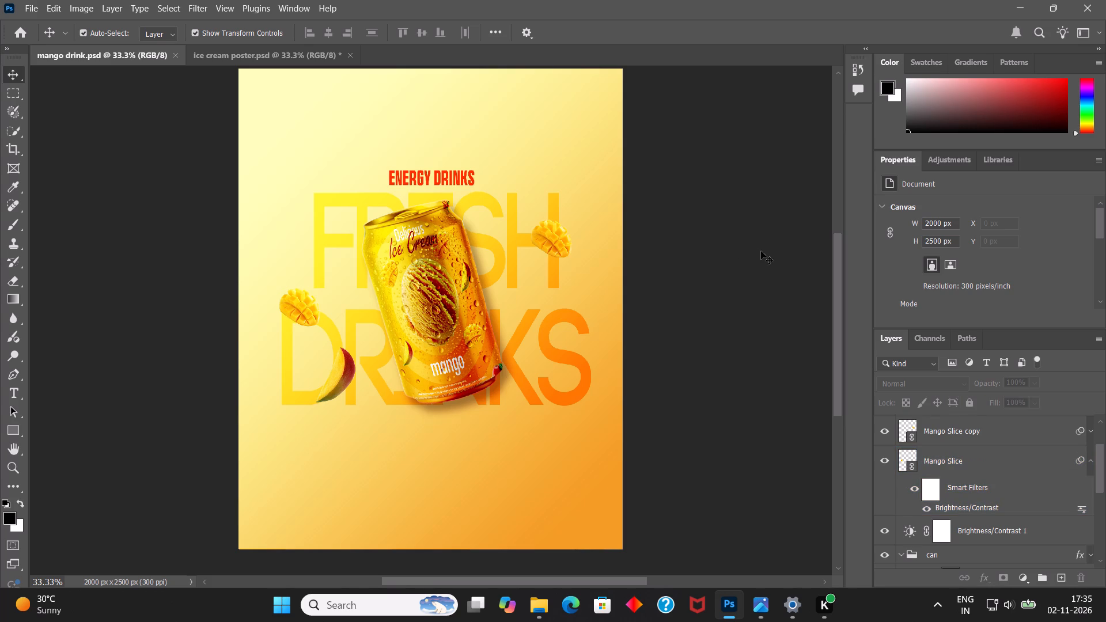
scroll(991, 466, "up", 8)
scroll(990, 468, "down", 5)
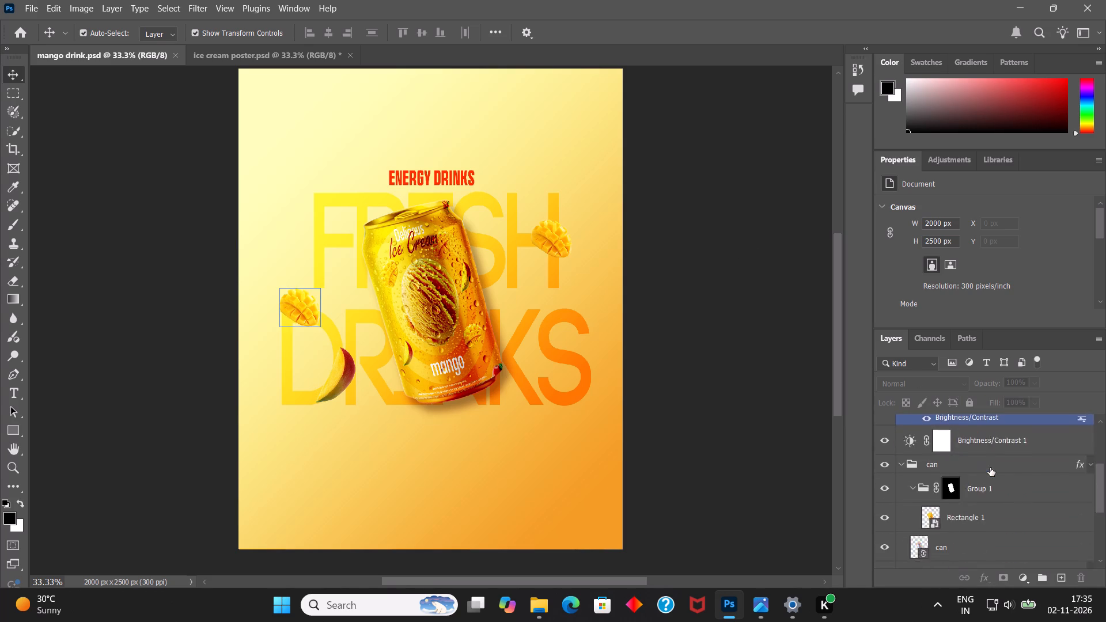
scroll(990, 468, "down", 1)
left_click(998, 464)
double_click(995, 491)
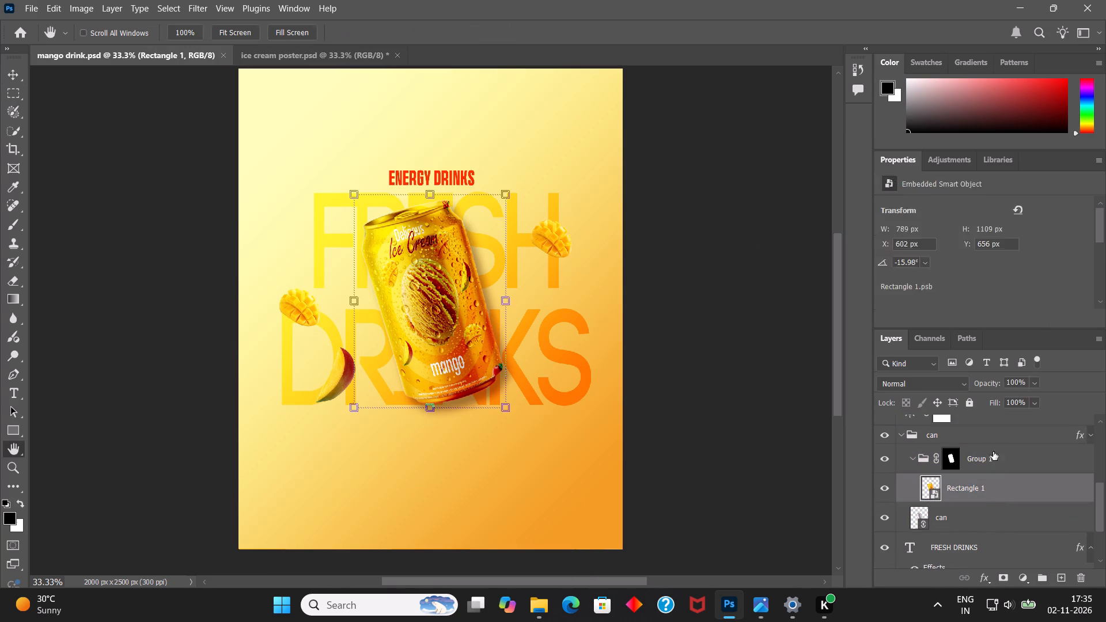
left_click(1053, 149)
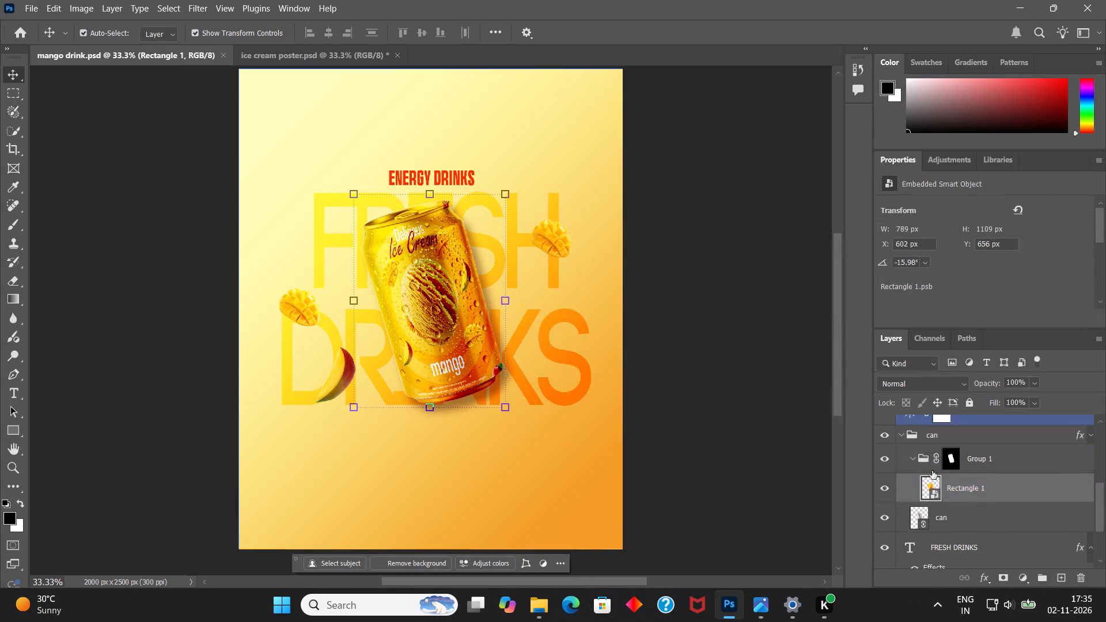
left_click(934, 497)
double_click(934, 497)
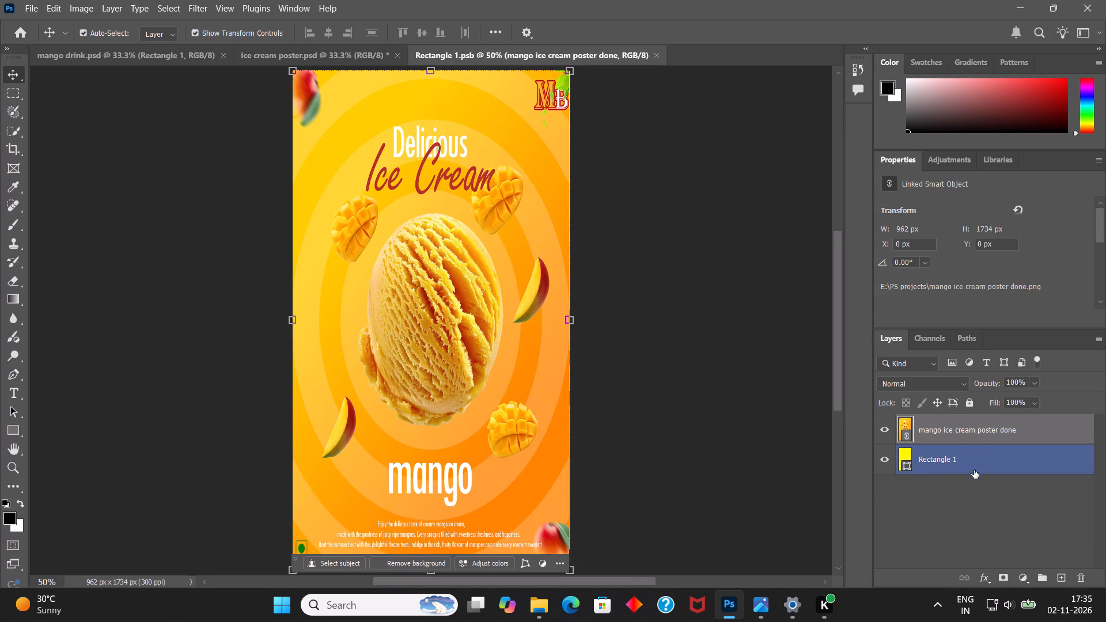
Replace the contents of the linked mango ice cream poster layer with the energy drink PNG from PS projects and deselect it.
left_click(974, 431)
right_click(974, 431)
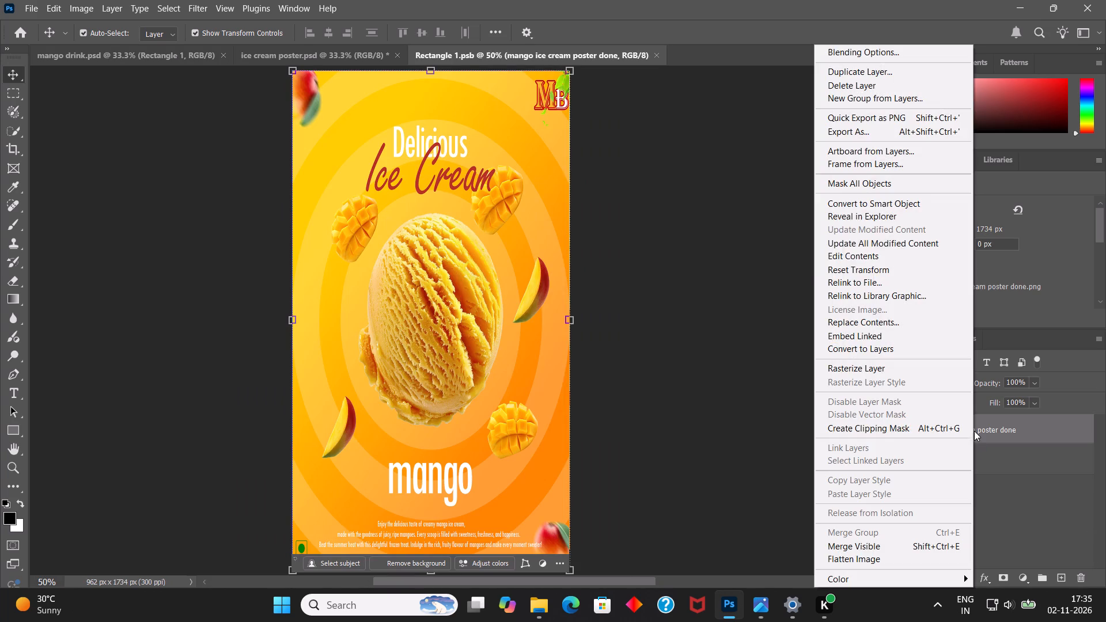
left_click(877, 322)
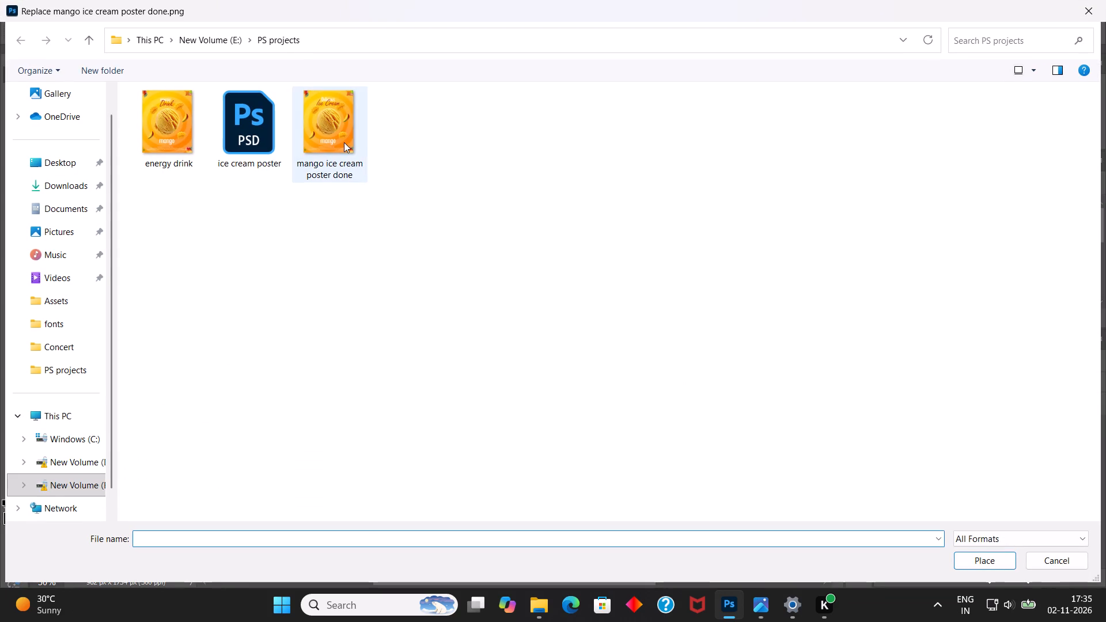
double_click(189, 140)
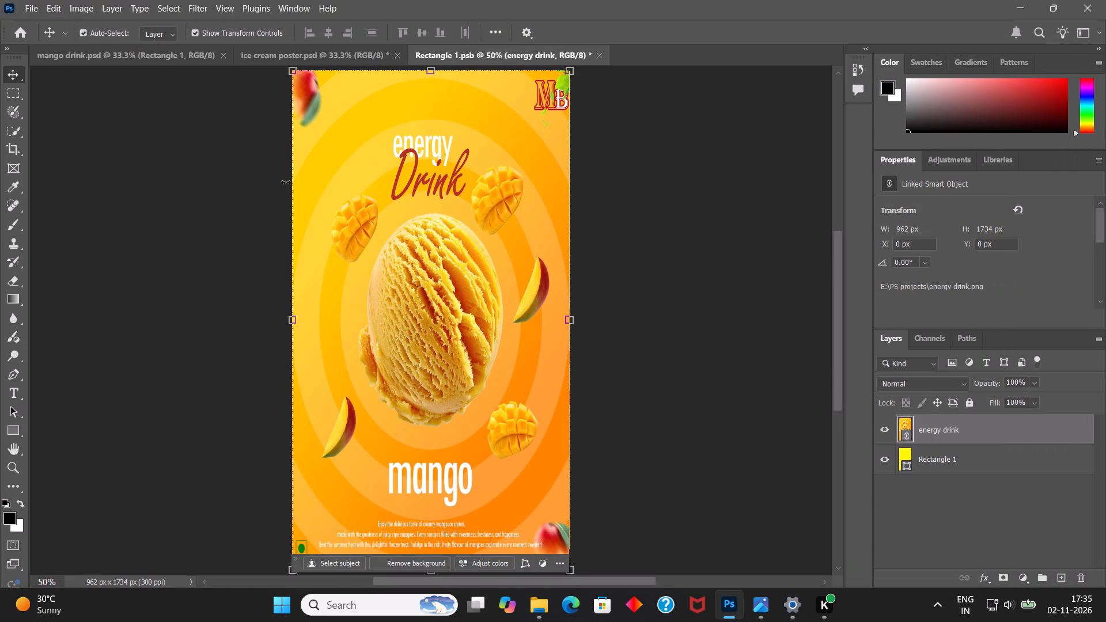
left_click(985, 507)
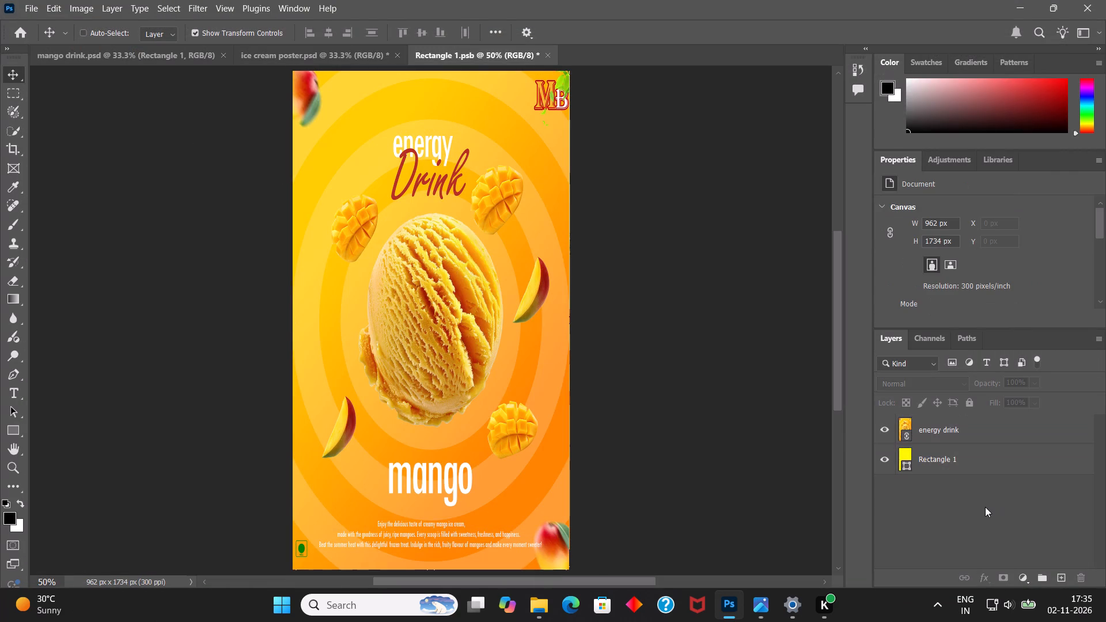
Save and close the Rectangle 1 smart object to update the can label, then deselect its layer in the mango drink poster.
key("ctrl+s")
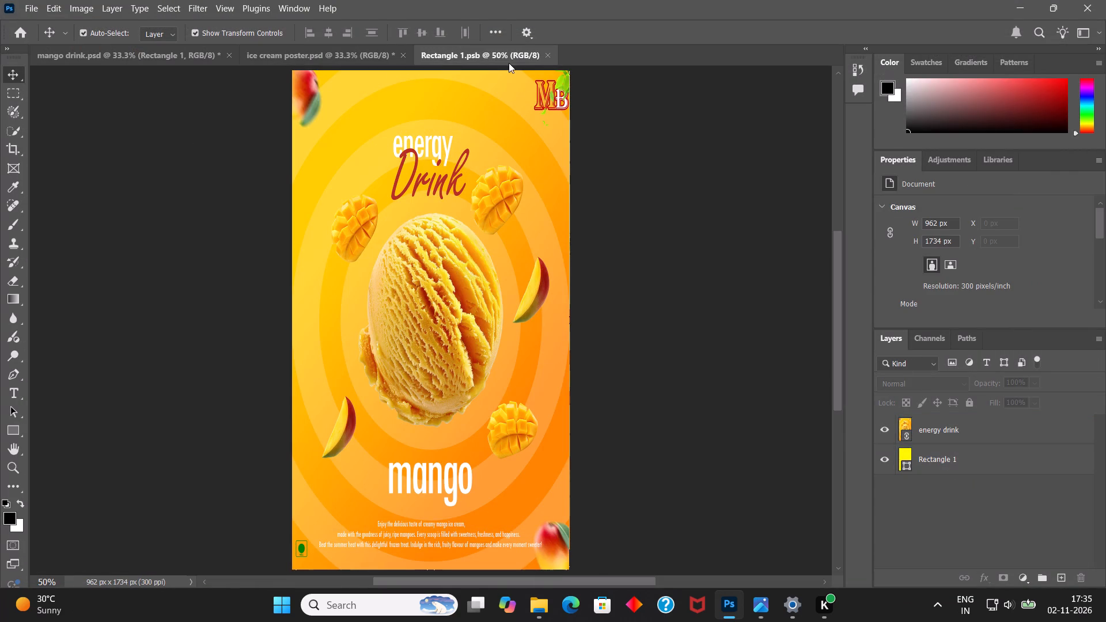
left_click(553, 55)
left_click(764, 257)
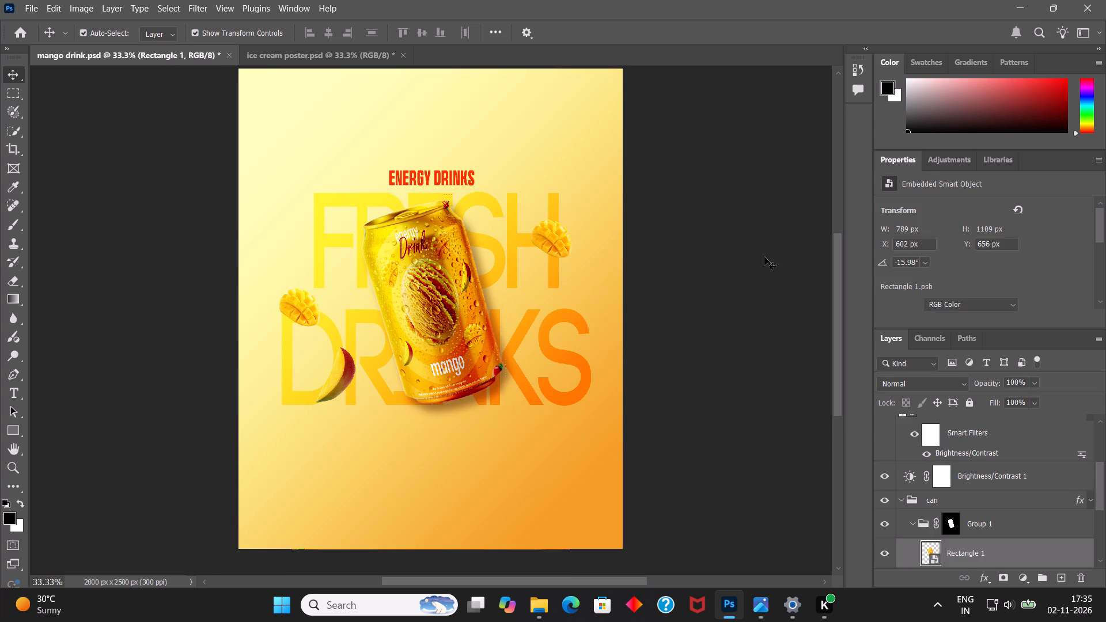
right_click(711, 332)
left_click(659, 401)
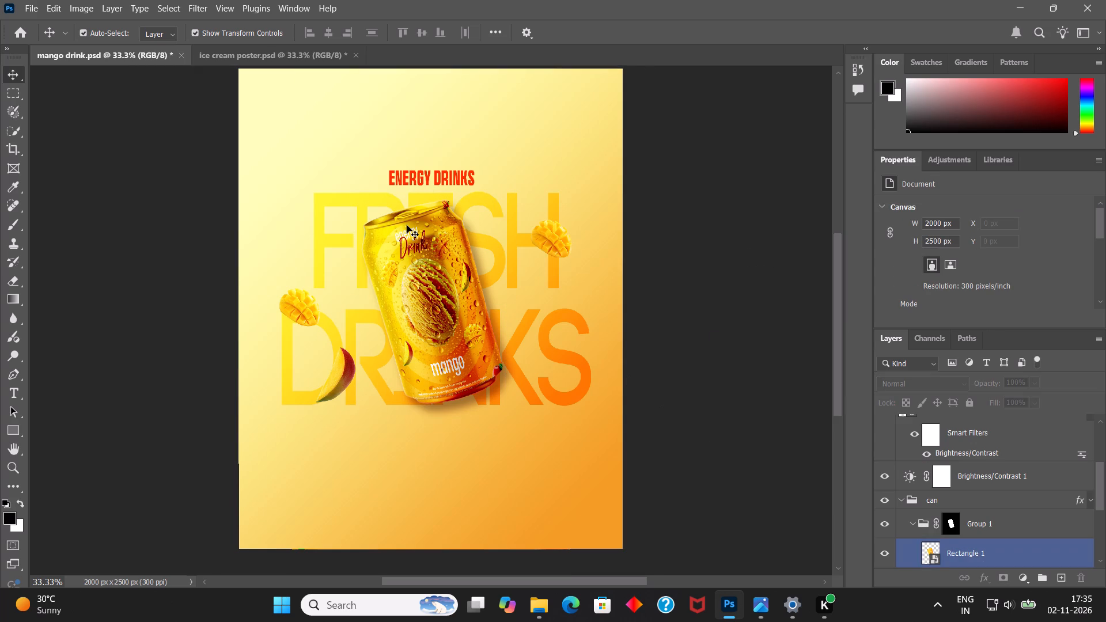
scroll(407, 225, "up", 6, "alt")
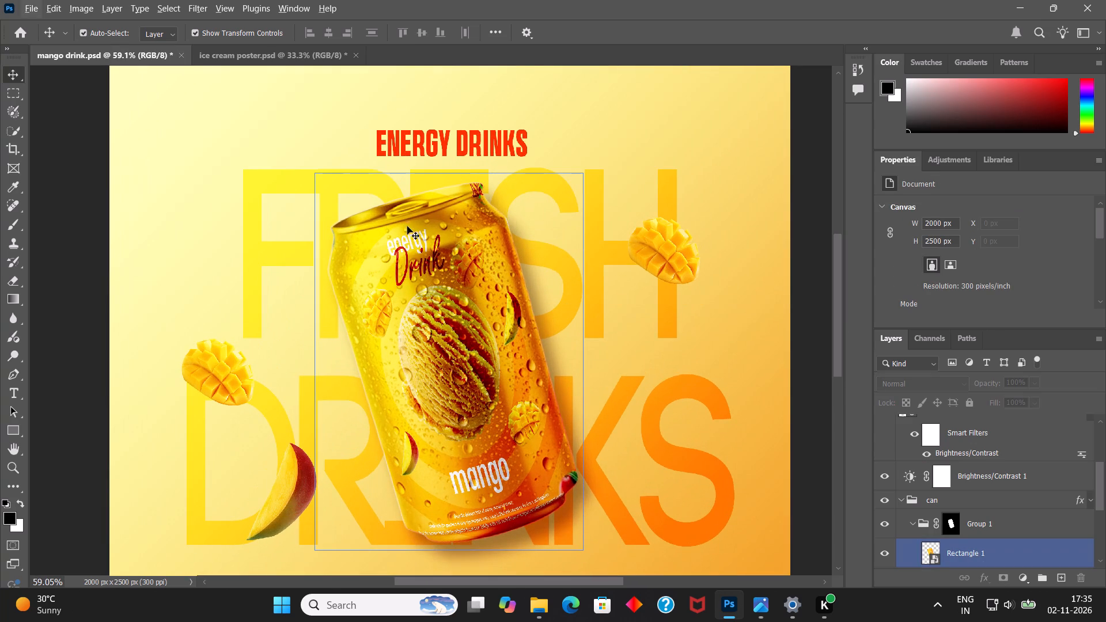
scroll(411, 240, "down", 5, "alt")
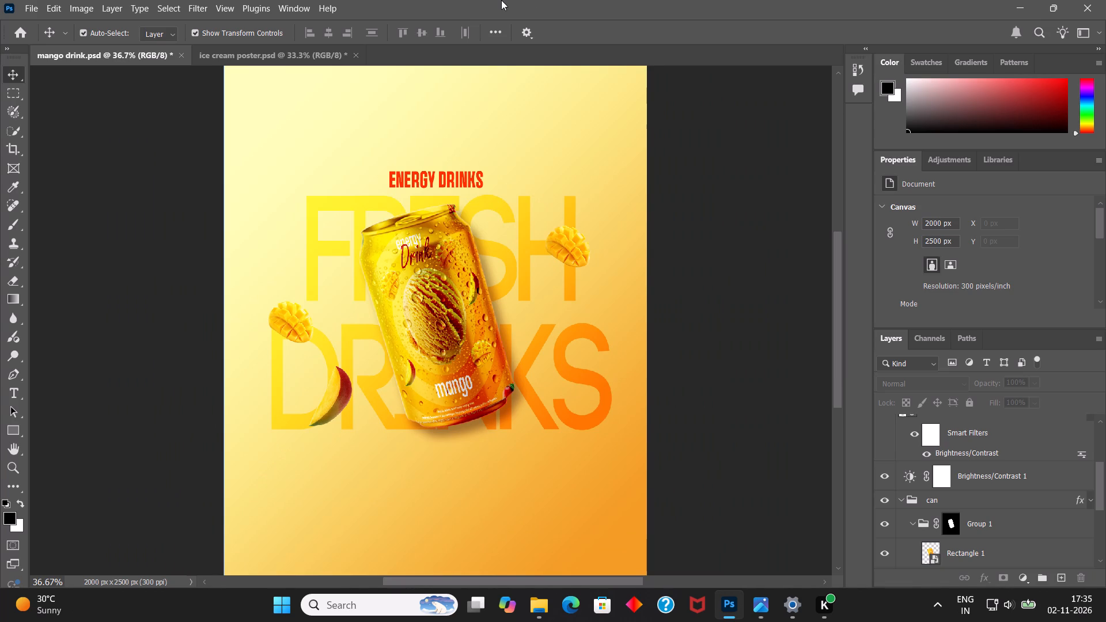
Open the file commands for the mango drink document.
right_click(543, 0)
left_click(33, 8)
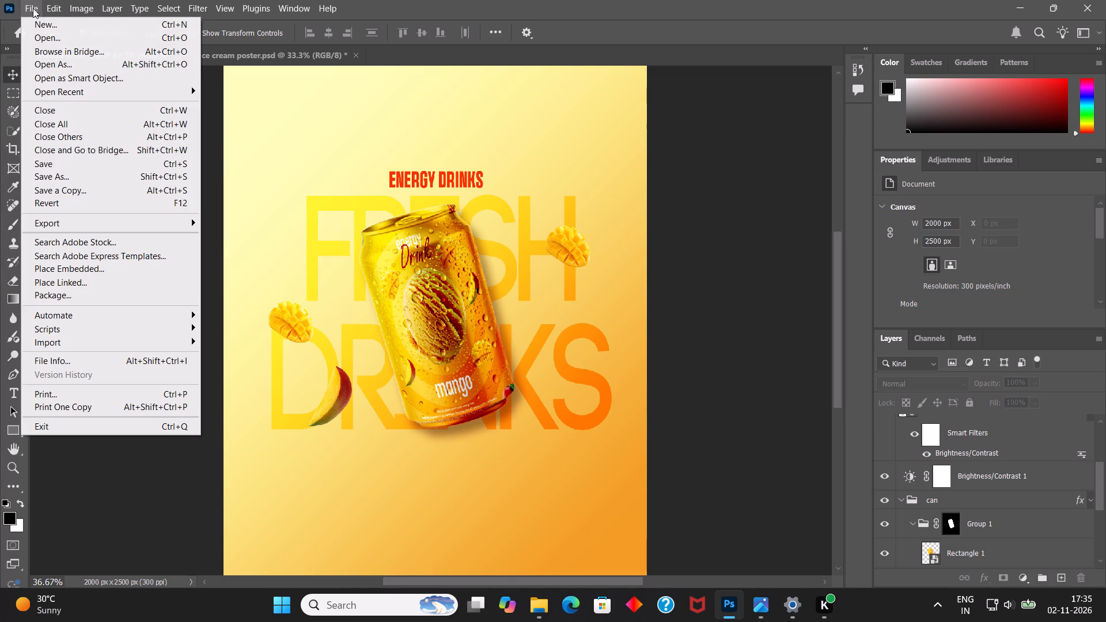
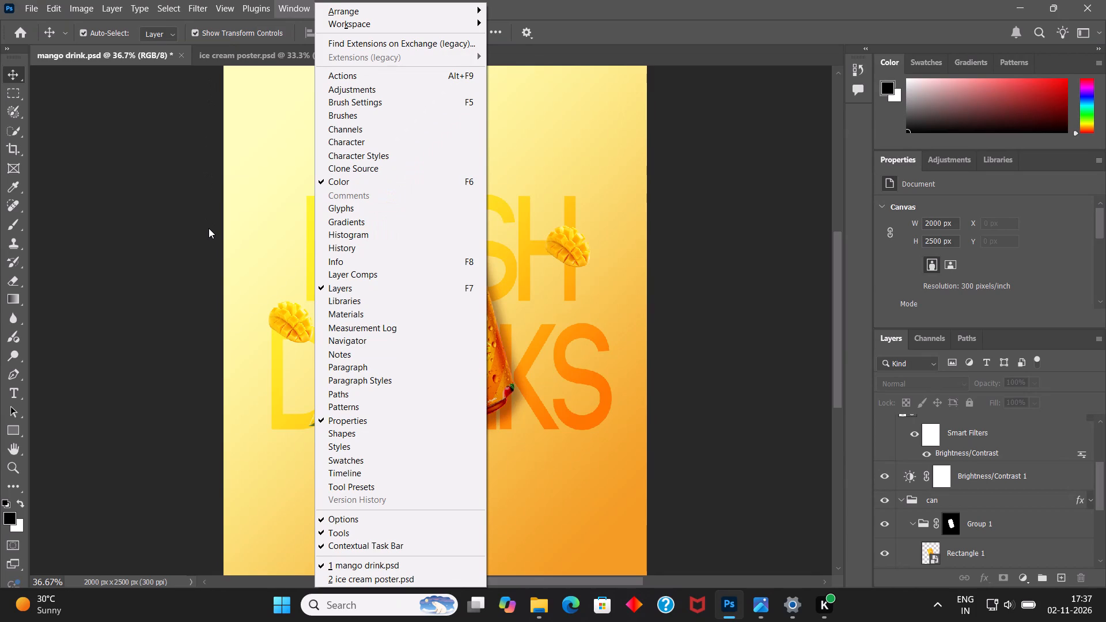
Change the ENERGY DRINKS heading's text colour to orange ff7800 and deselect it.
left_click(732, 138)
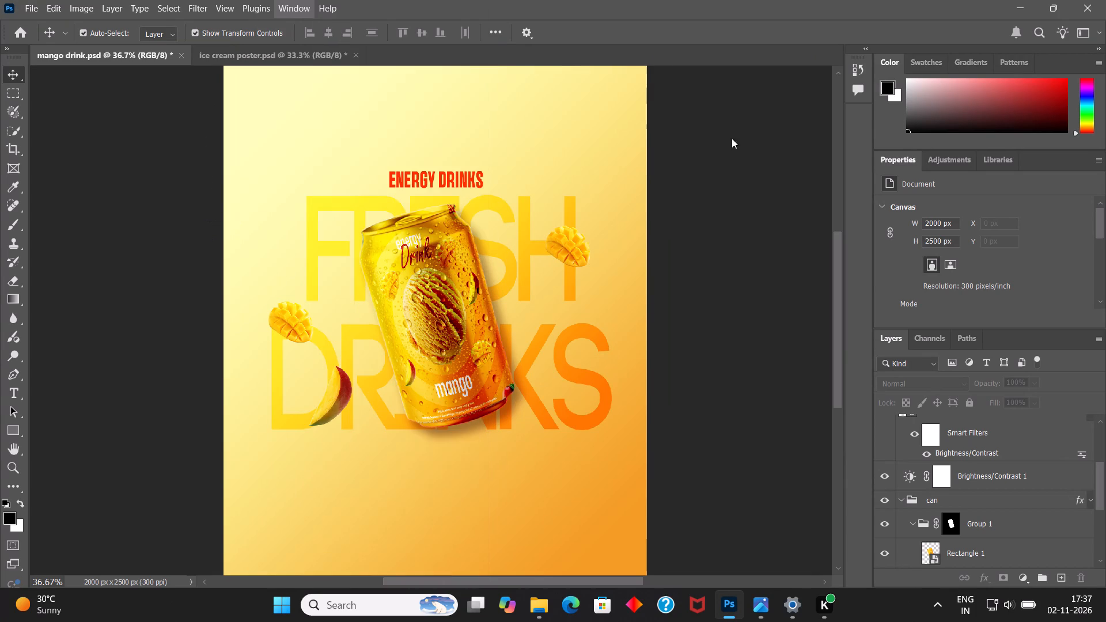
left_click(444, 185)
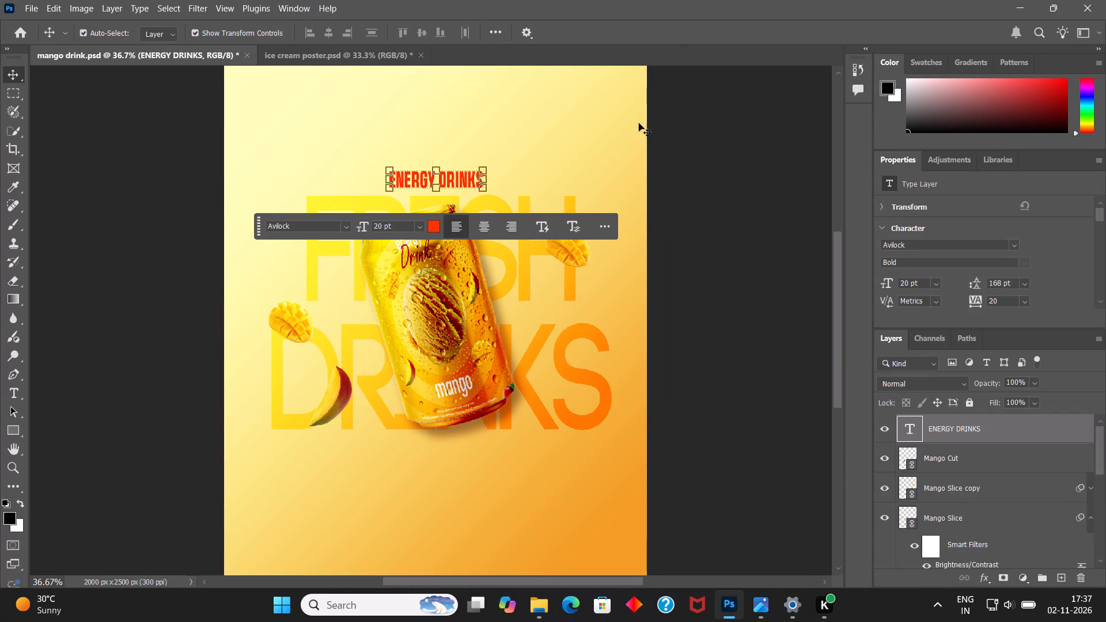
scroll(1062, 251, "down", 3)
left_click(1022, 287)
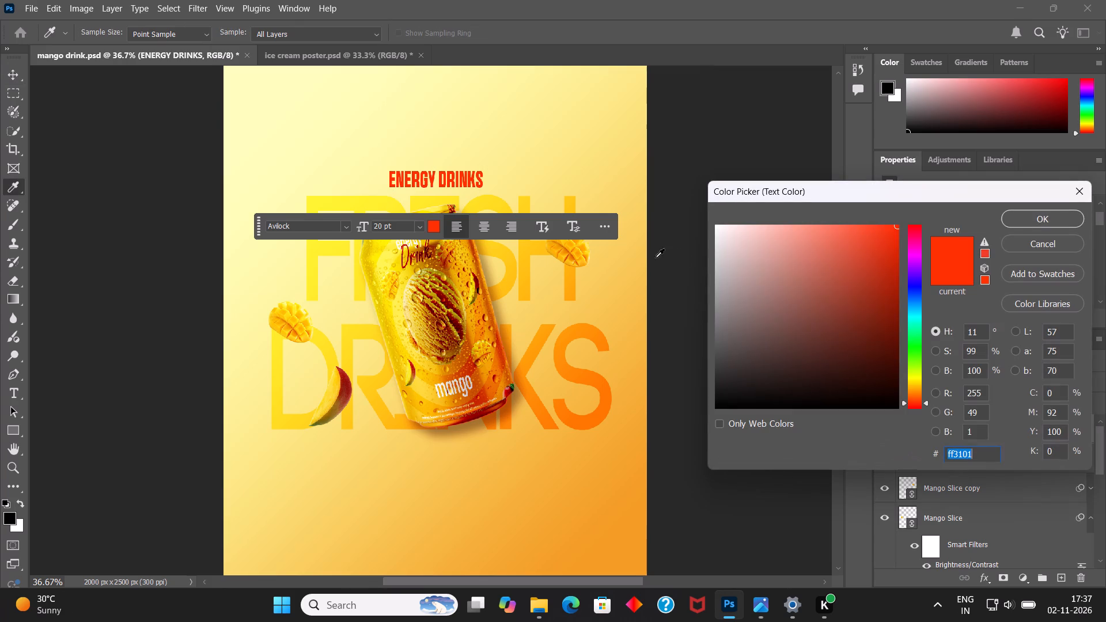
left_click(527, 267)
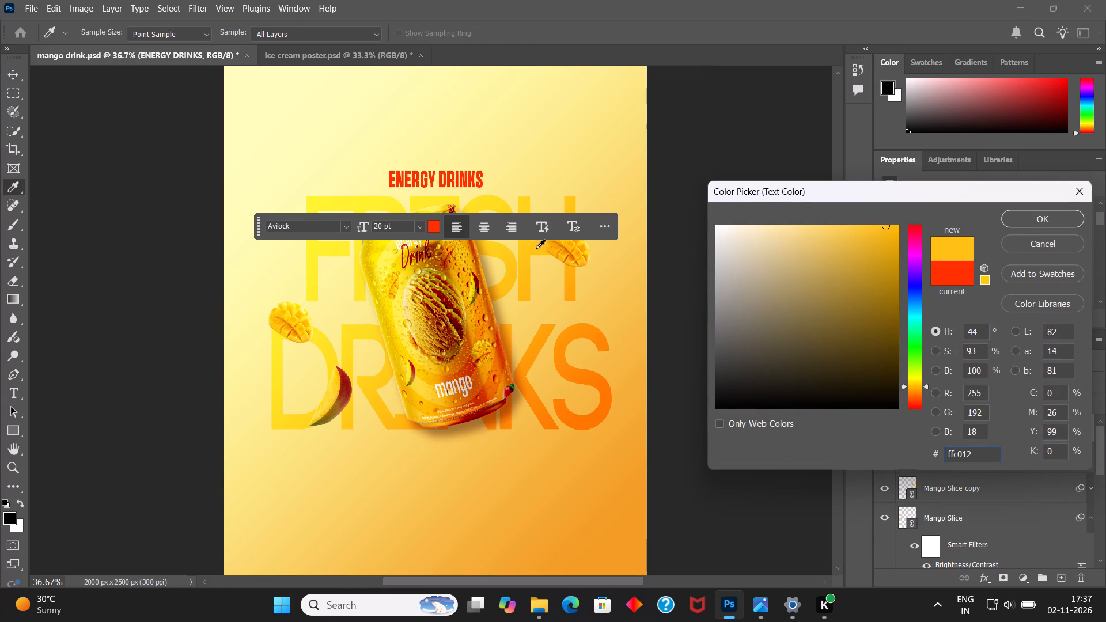
left_click_drag(890, 233, 947, 200)
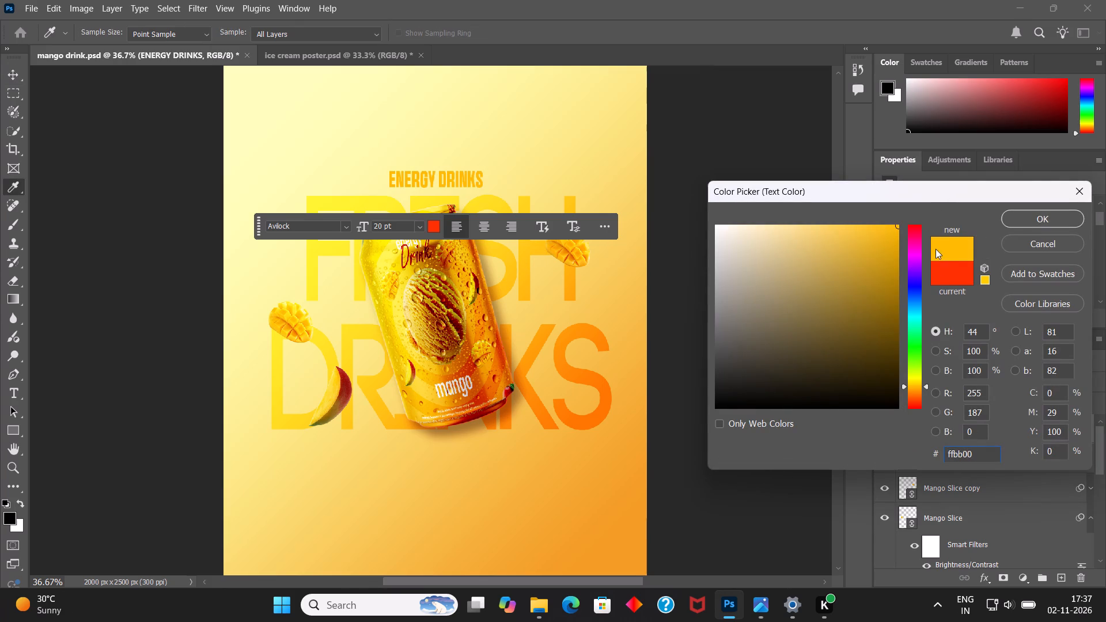
left_click(917, 385)
left_click(916, 387)
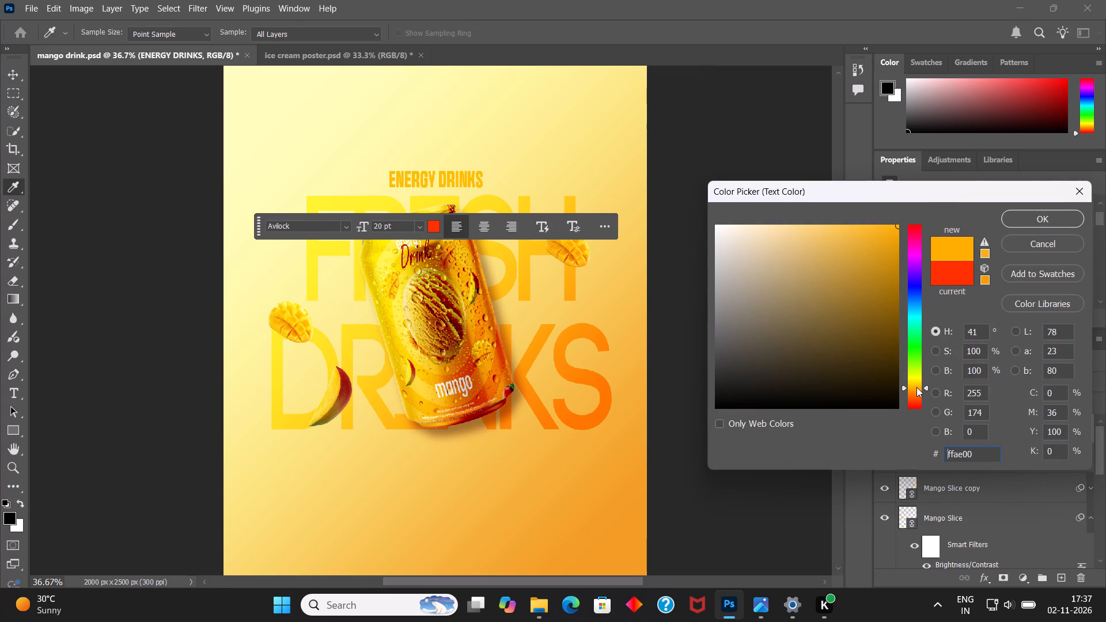
left_click(916, 388)
left_click(916, 390)
left_click(914, 394)
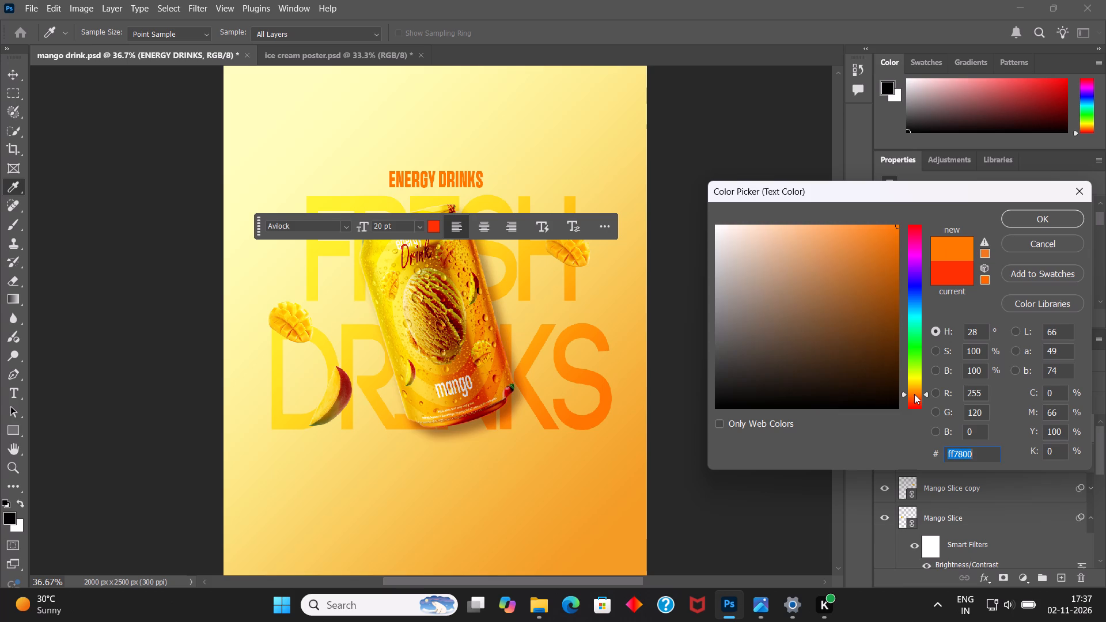
left_click(888, 244)
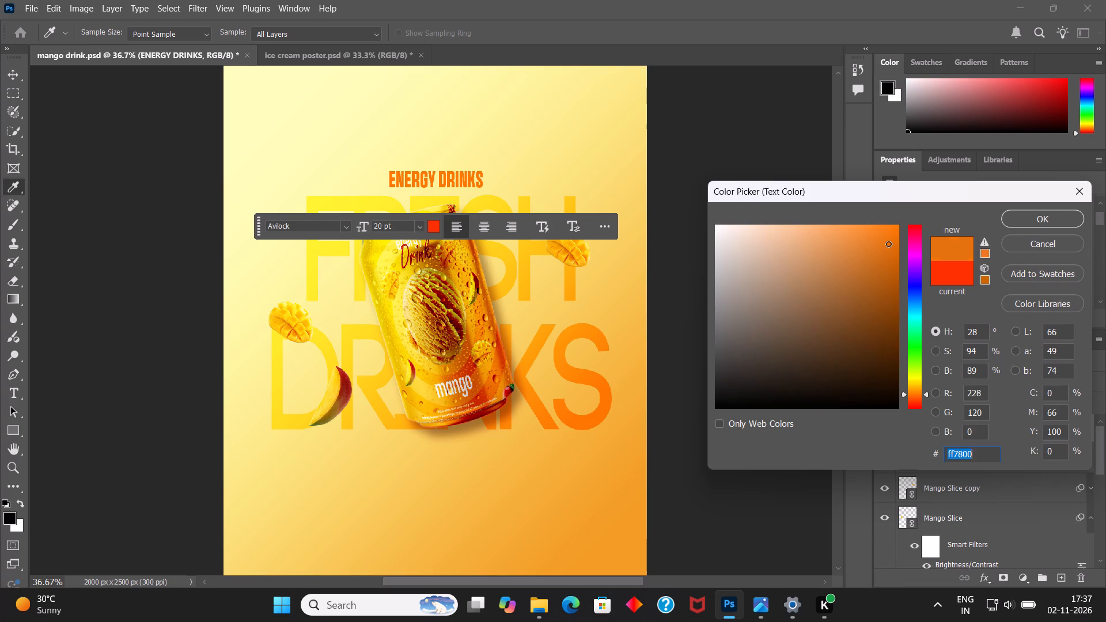
left_click(896, 228)
left_click_drag(896, 228, 941, 181)
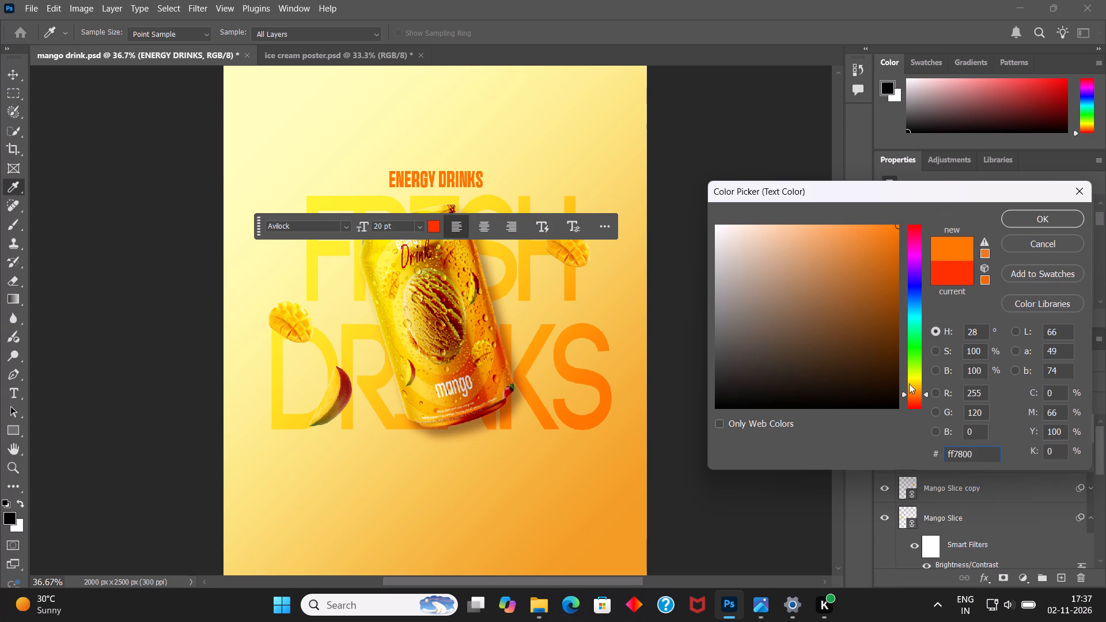
left_click(917, 377)
left_click_drag(915, 374, 916, 375)
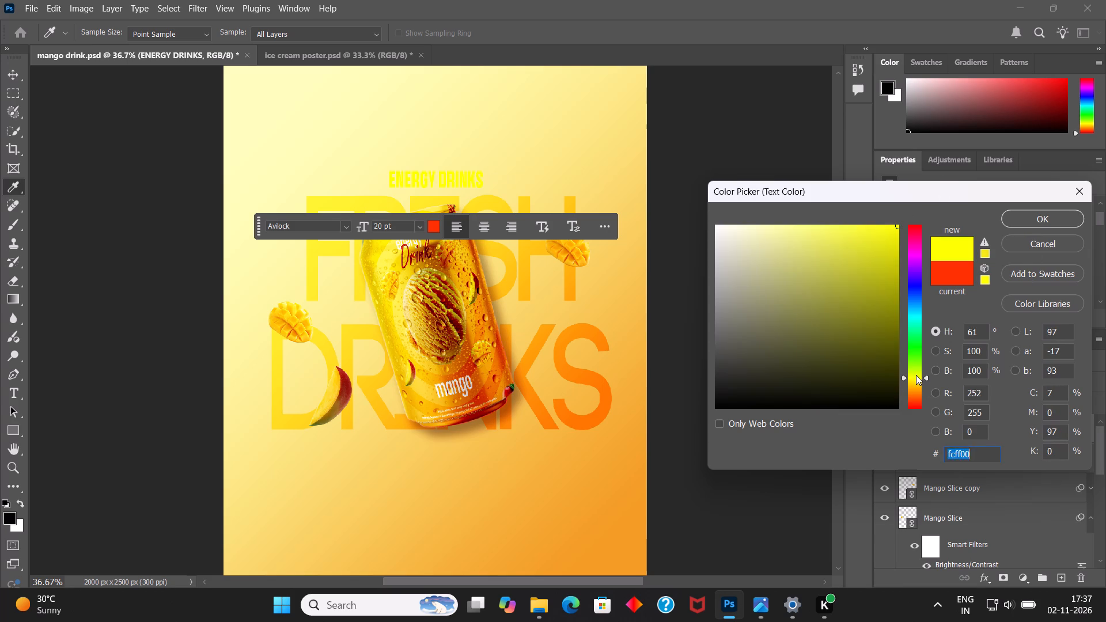
left_click_drag(916, 375, 917, 388)
left_click(918, 388)
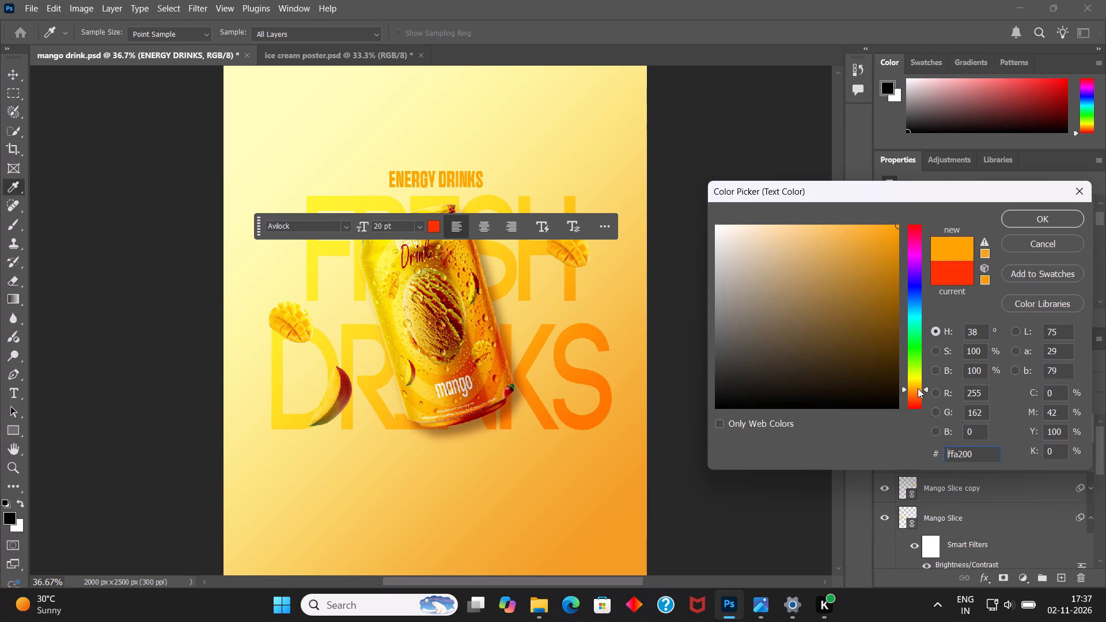
left_click(888, 261)
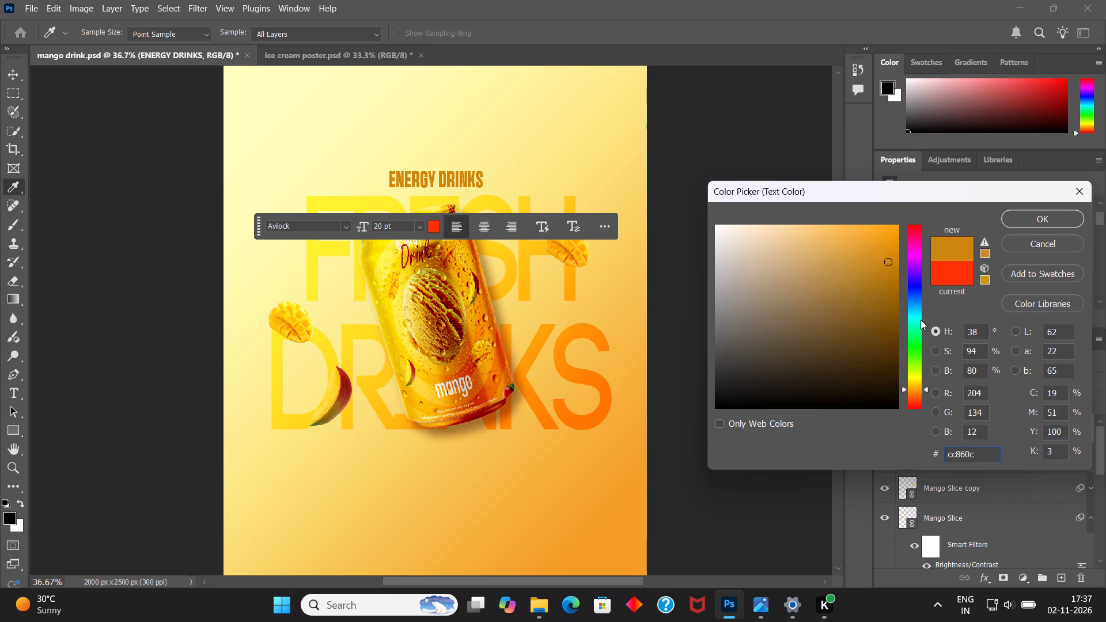
left_click_drag(899, 264, 922, 190)
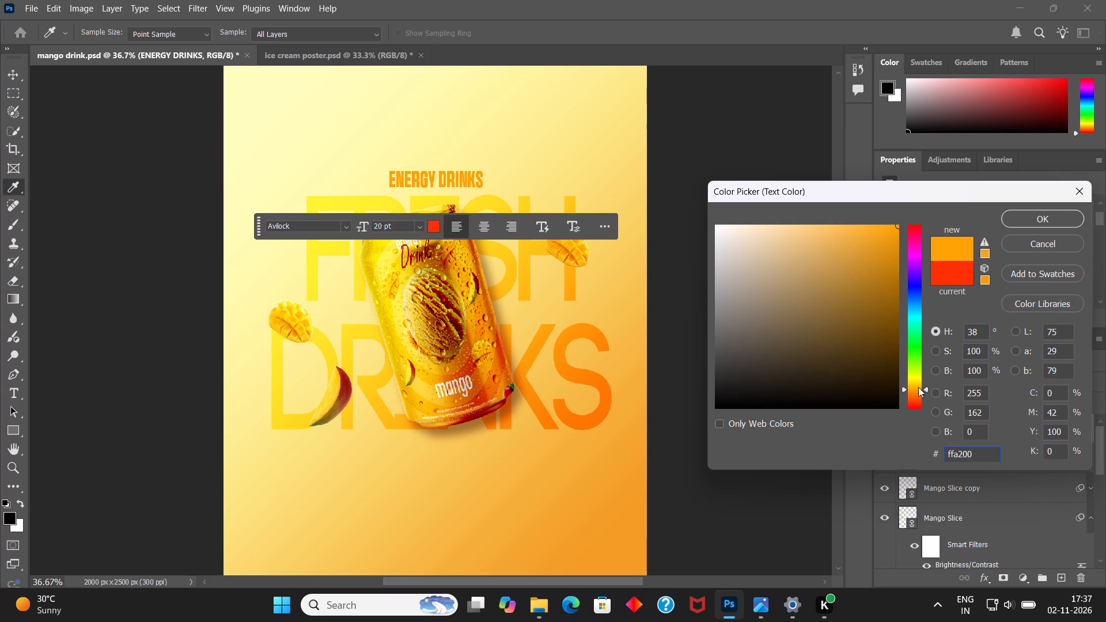
double_click(919, 390)
left_click(915, 400)
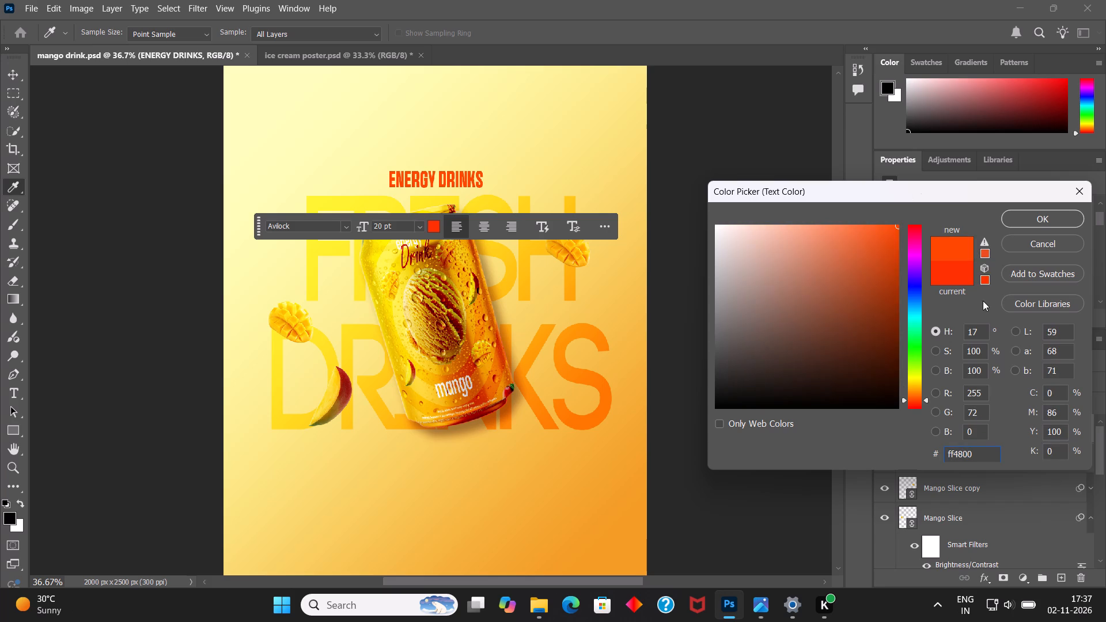
left_click(914, 394)
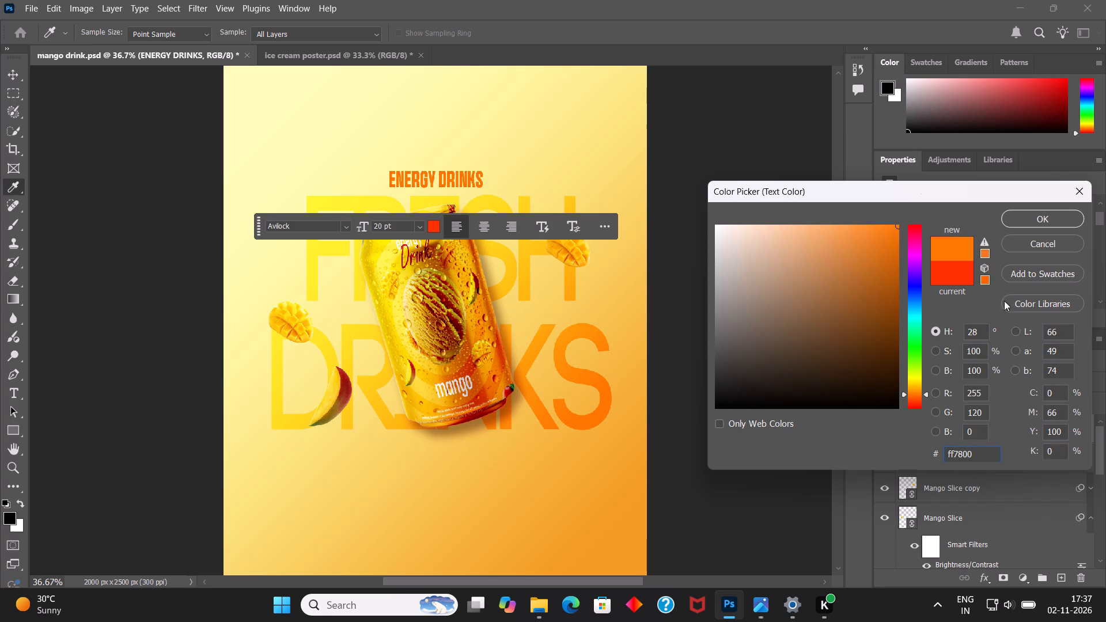
left_click(1055, 221)
left_click(759, 219)
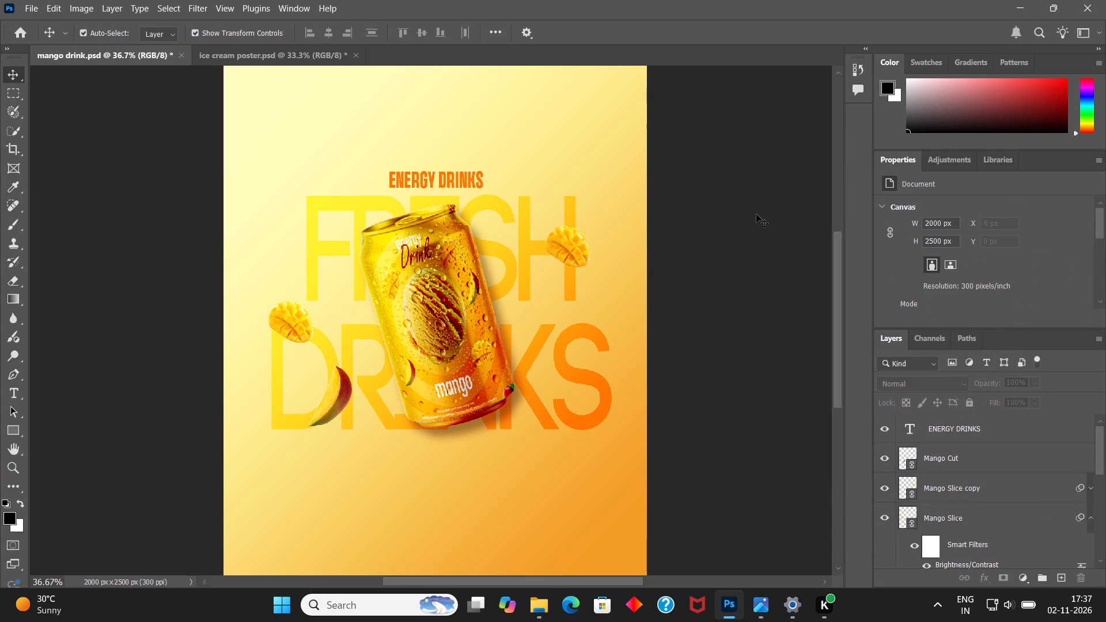
Set the tracking of the ENERGY DRINKS heading to 35 and save the mango drink document.
left_click(454, 178)
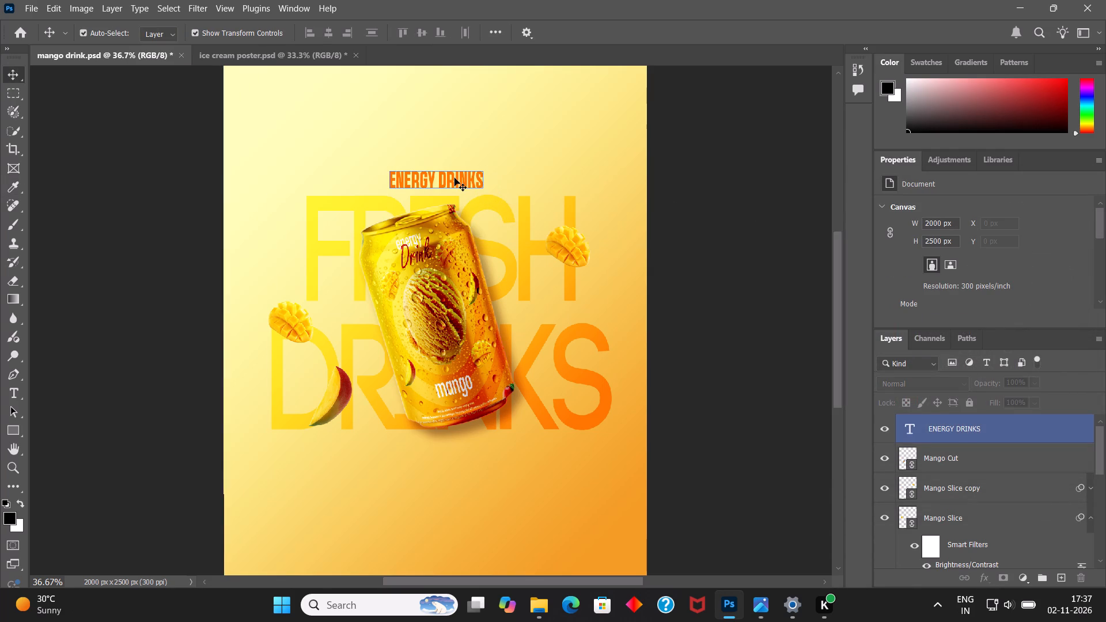
left_click_drag(999, 301, 978, 301)
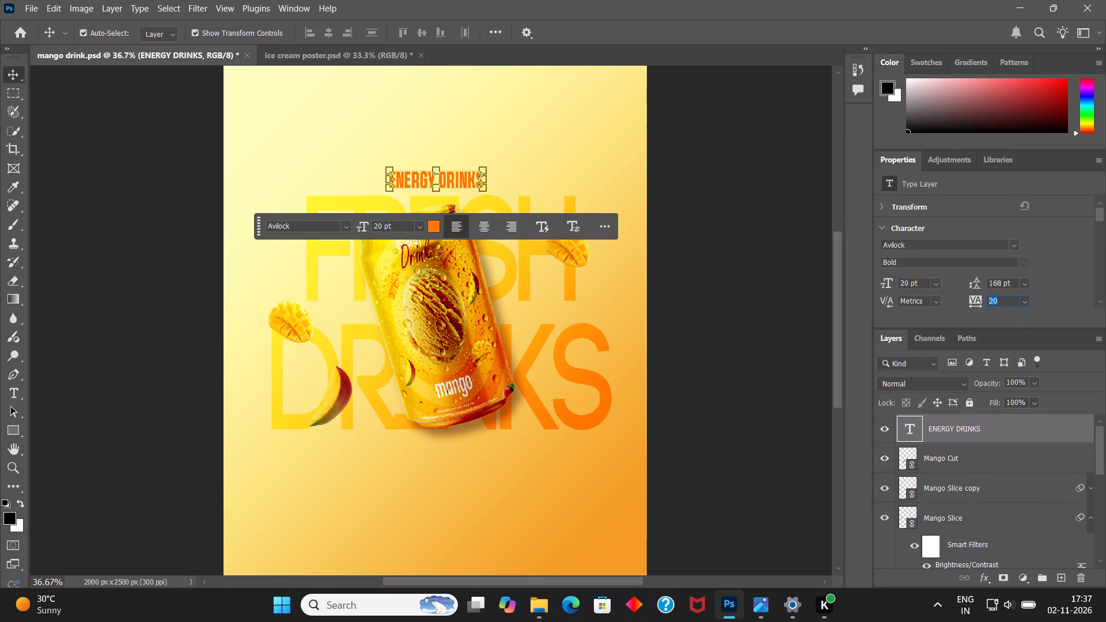
left_click_drag(978, 301, 953, 301)
type("35")
key("Return")
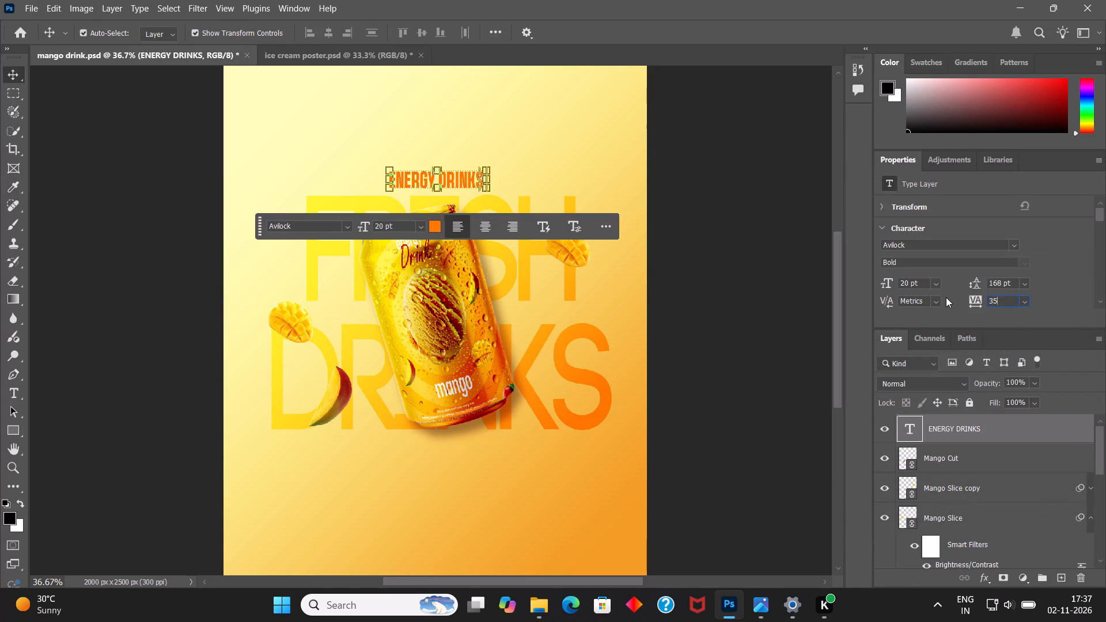
left_click(774, 283)
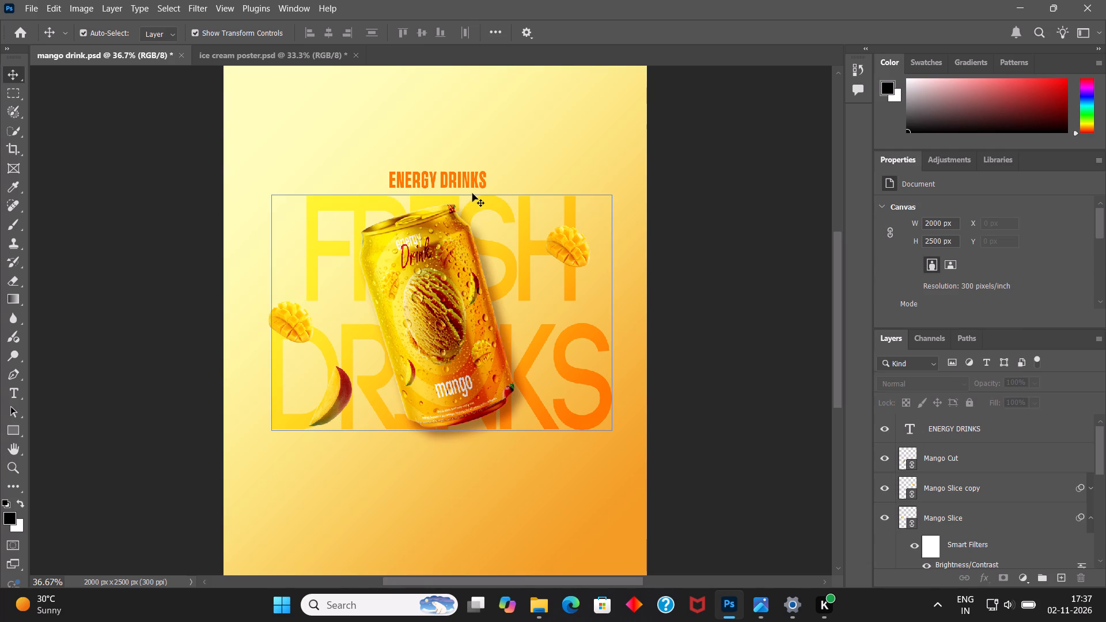
key("ctrl+s")
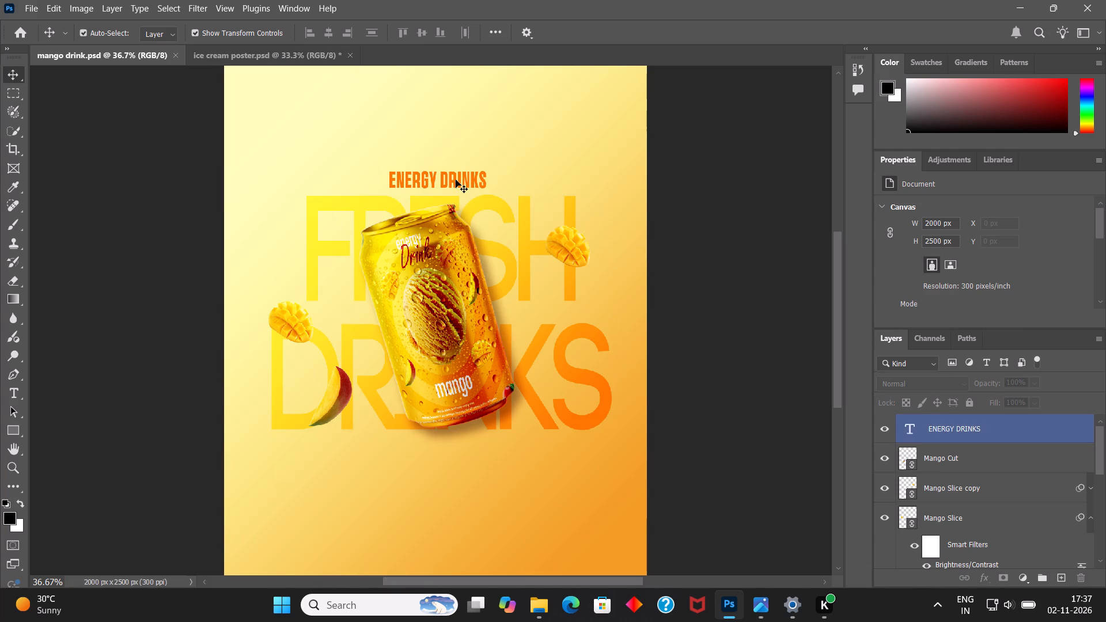
Centre the ENERGY DRINKS heading horizontally on the Layer 0 background and save the document.
left_click(456, 180)
scroll(964, 459, "down", 15)
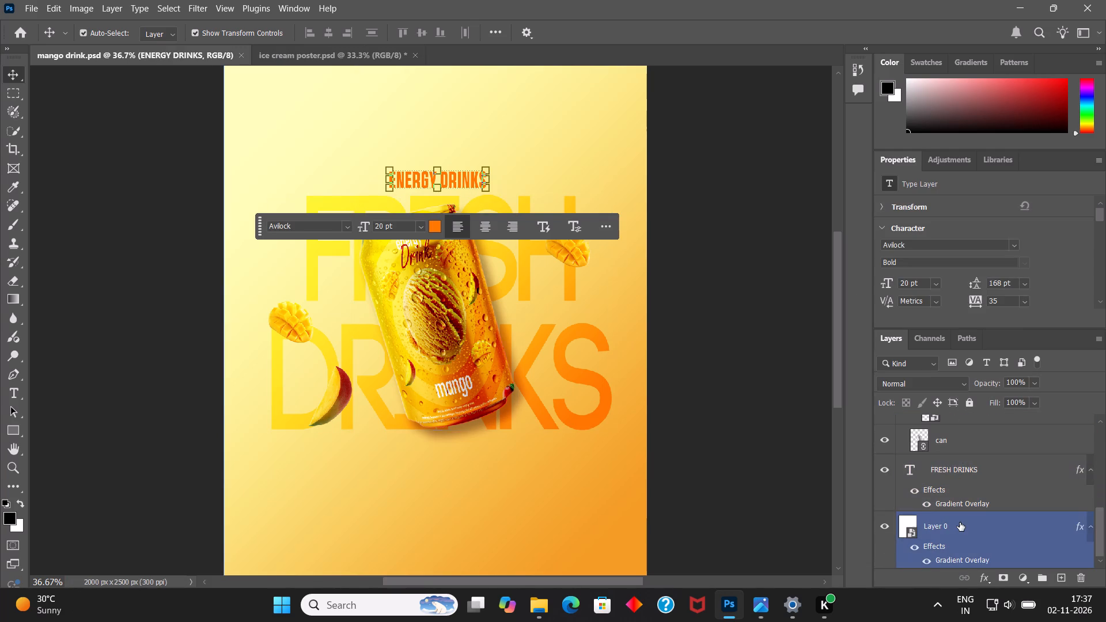
left_click(960, 522, "ctrl")
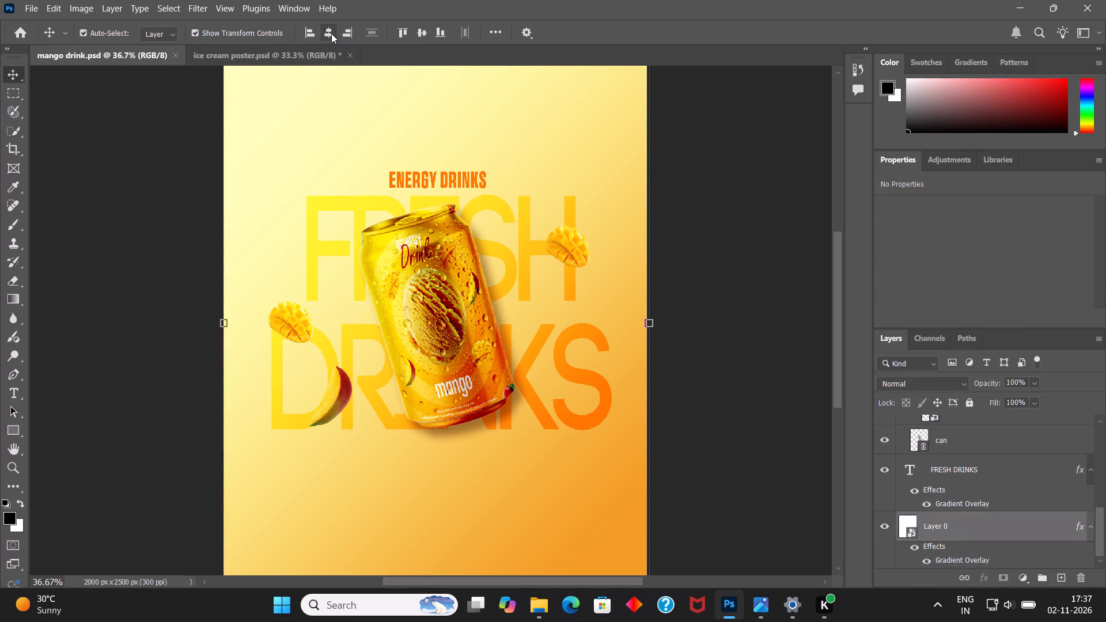
left_click(331, 33)
left_click(741, 218)
key("ctrl+s")
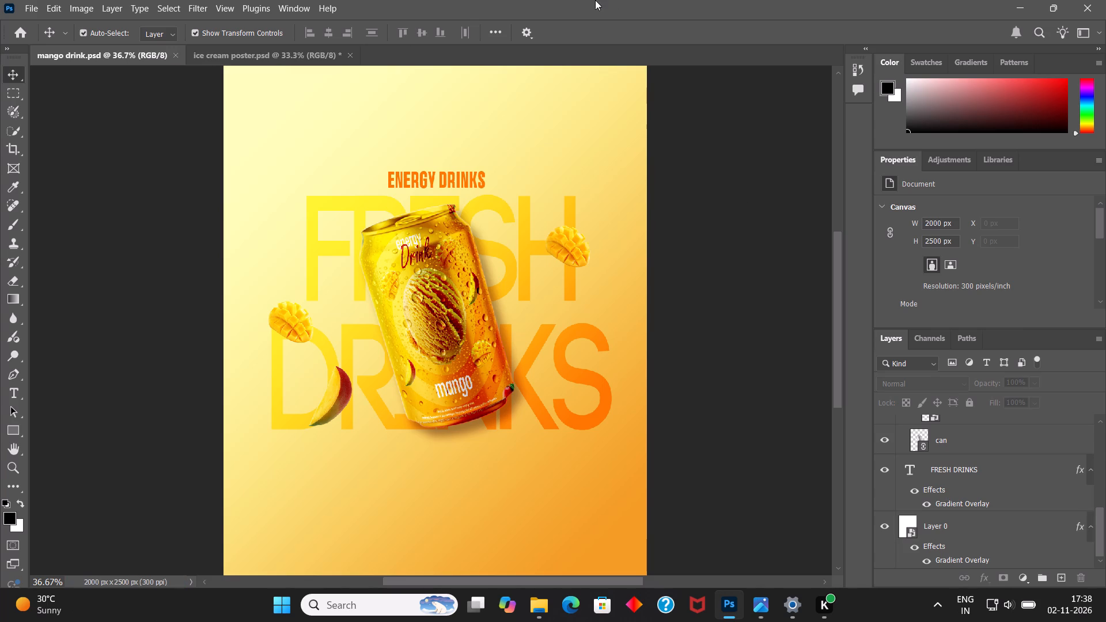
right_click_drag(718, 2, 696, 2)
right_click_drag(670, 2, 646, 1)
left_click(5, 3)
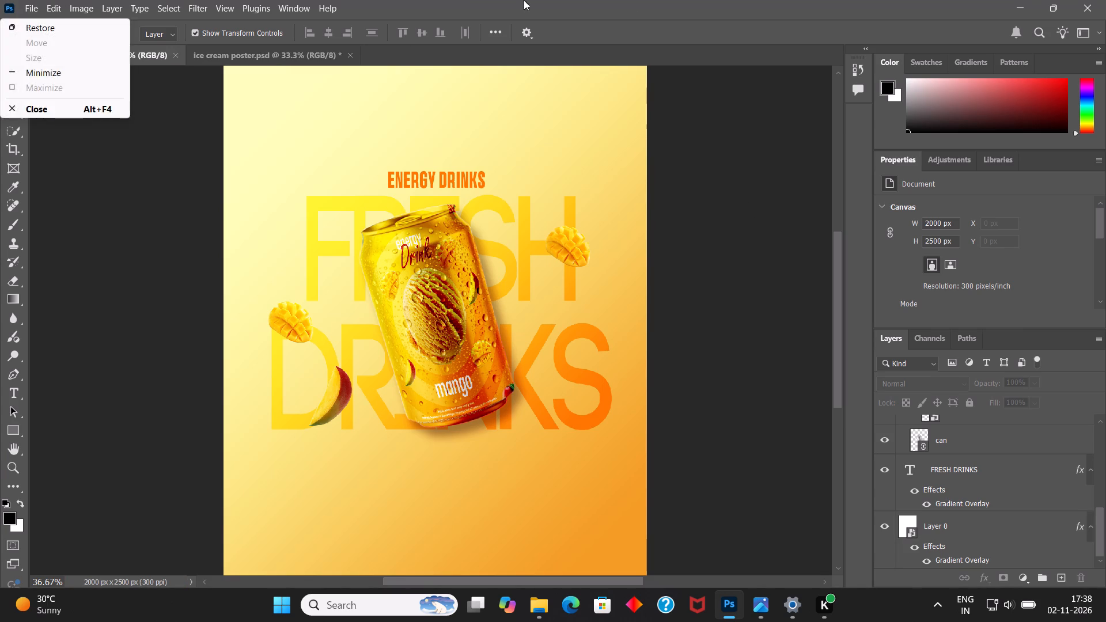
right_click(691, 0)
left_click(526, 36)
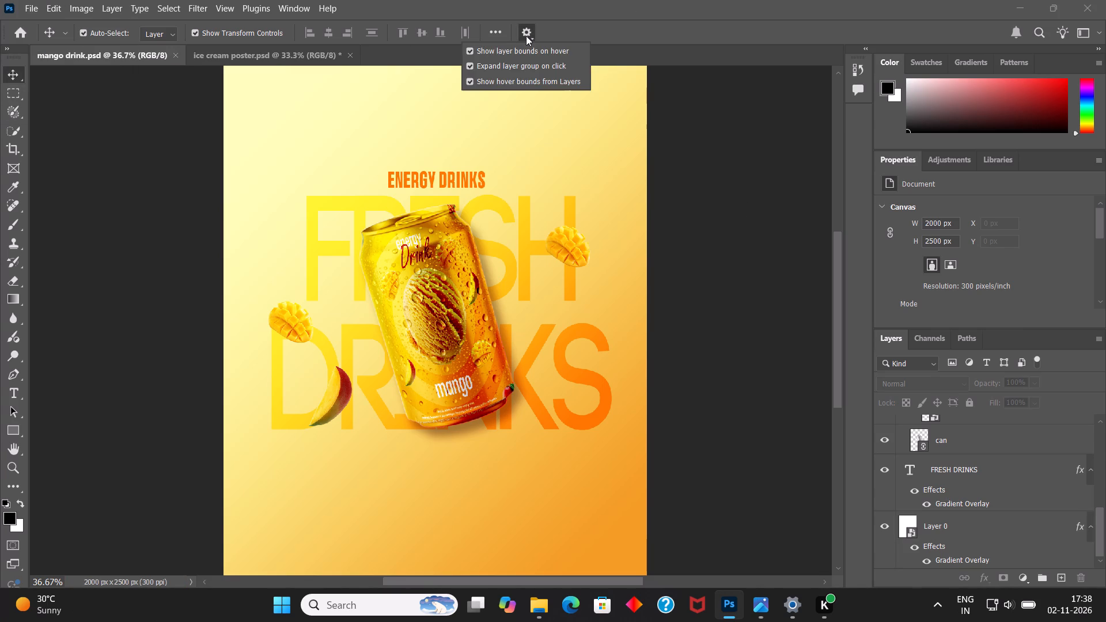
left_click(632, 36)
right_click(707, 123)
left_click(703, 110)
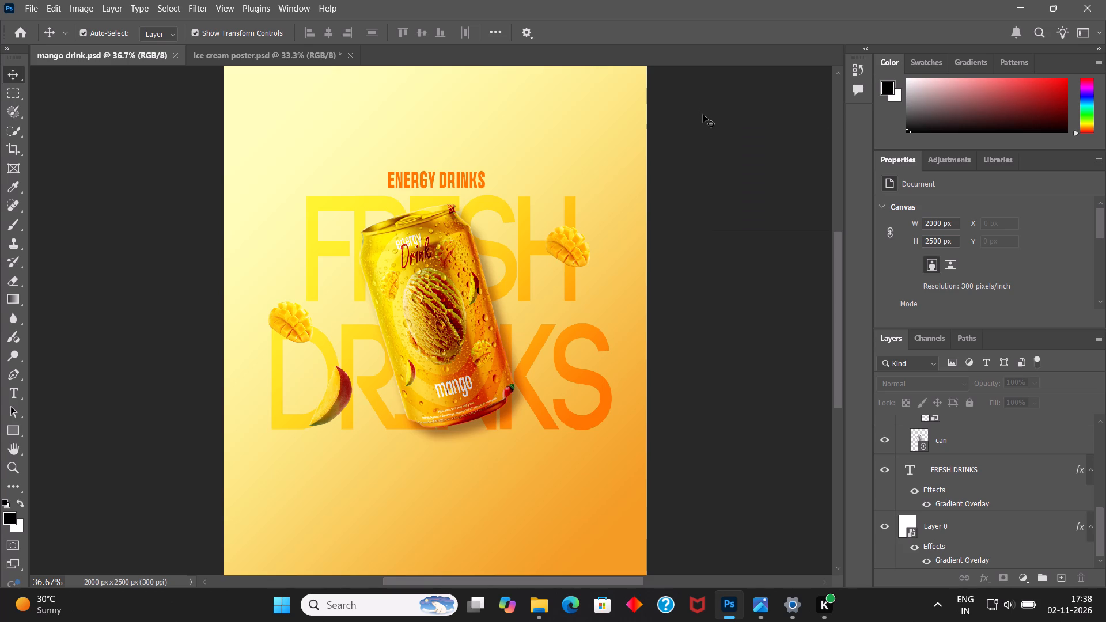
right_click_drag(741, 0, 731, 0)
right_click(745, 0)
Switch to File Explorer and browse drive E to the Assets folder inside Photoshop - Modern Ice Cream Poster.
left_click(542, 613)
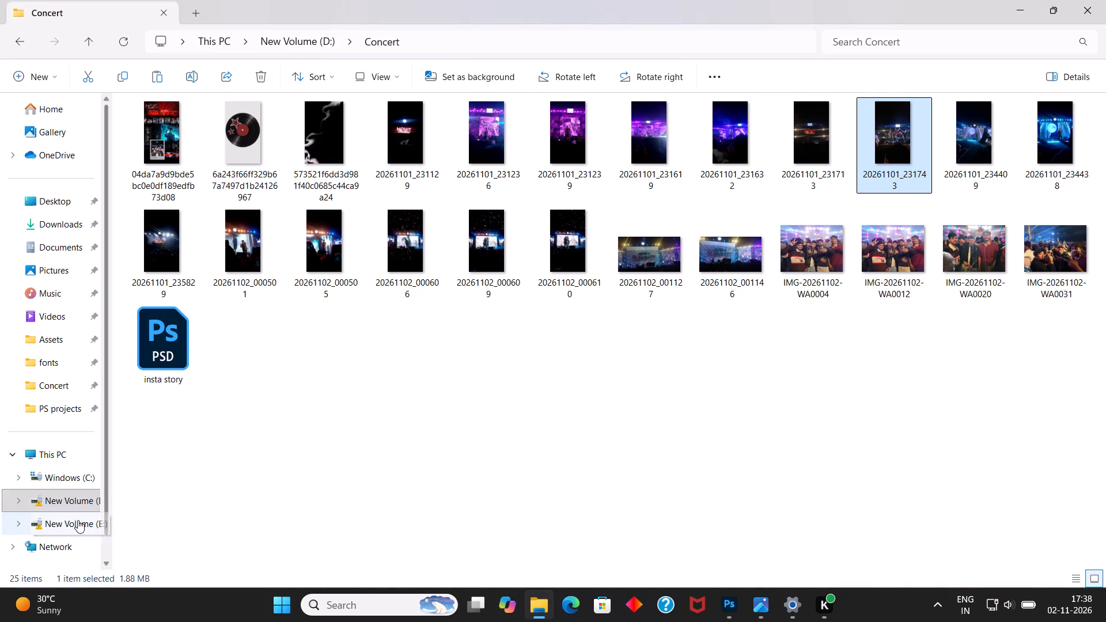
left_click(78, 521)
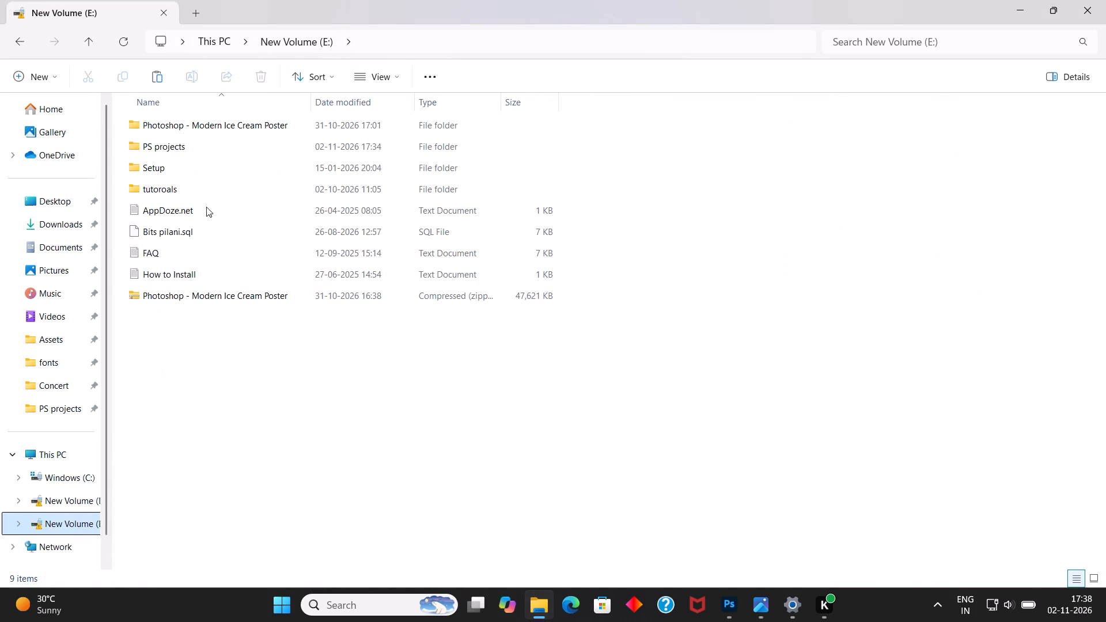
double_click(210, 132)
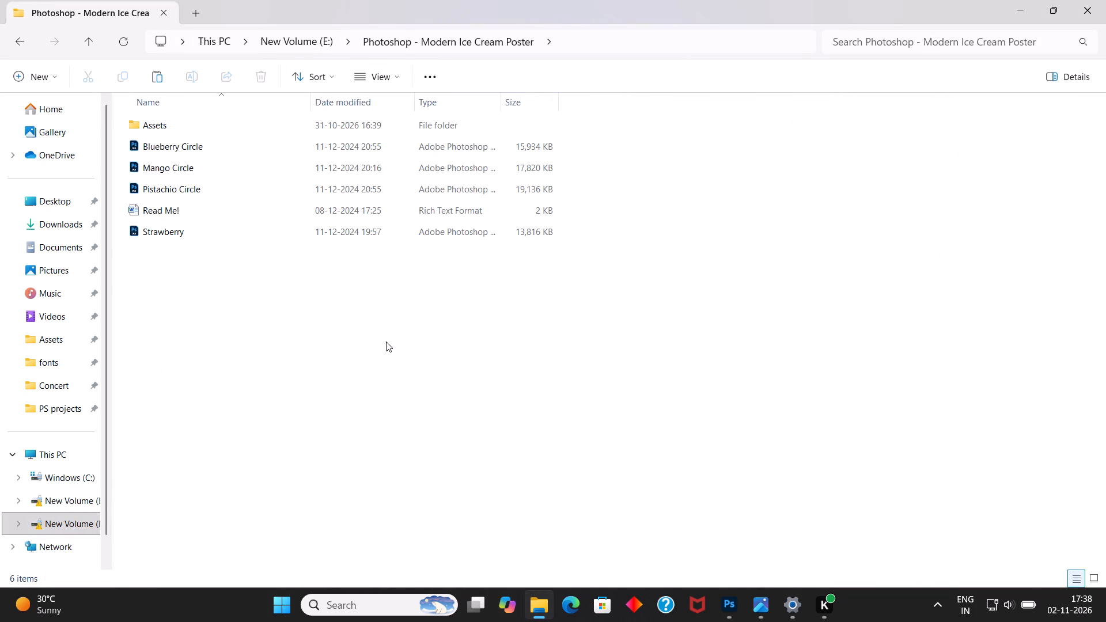
double_click(161, 123)
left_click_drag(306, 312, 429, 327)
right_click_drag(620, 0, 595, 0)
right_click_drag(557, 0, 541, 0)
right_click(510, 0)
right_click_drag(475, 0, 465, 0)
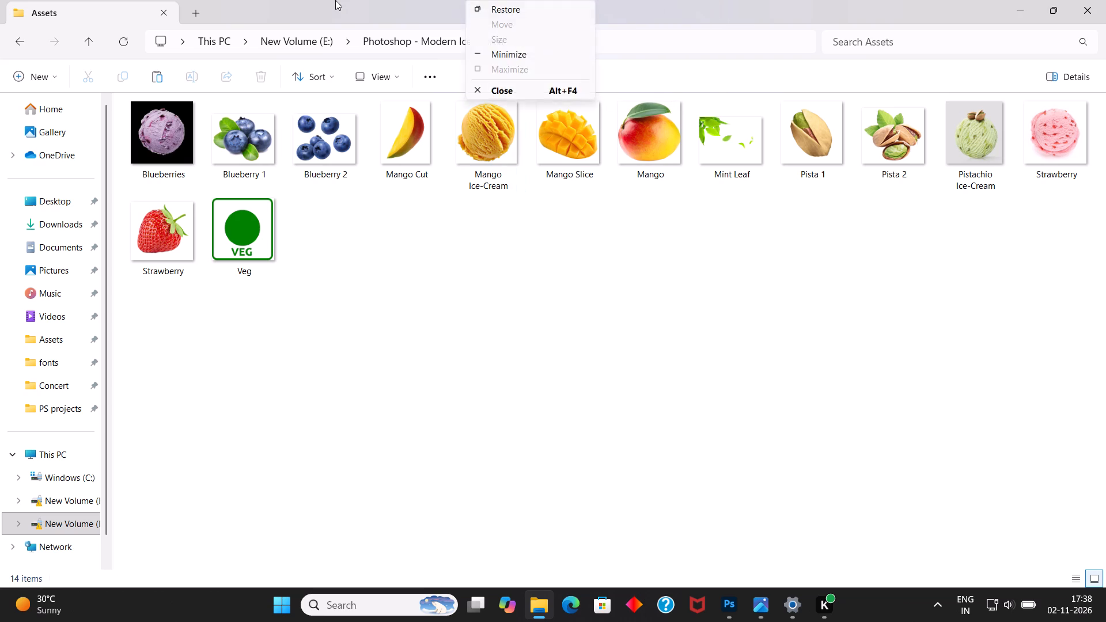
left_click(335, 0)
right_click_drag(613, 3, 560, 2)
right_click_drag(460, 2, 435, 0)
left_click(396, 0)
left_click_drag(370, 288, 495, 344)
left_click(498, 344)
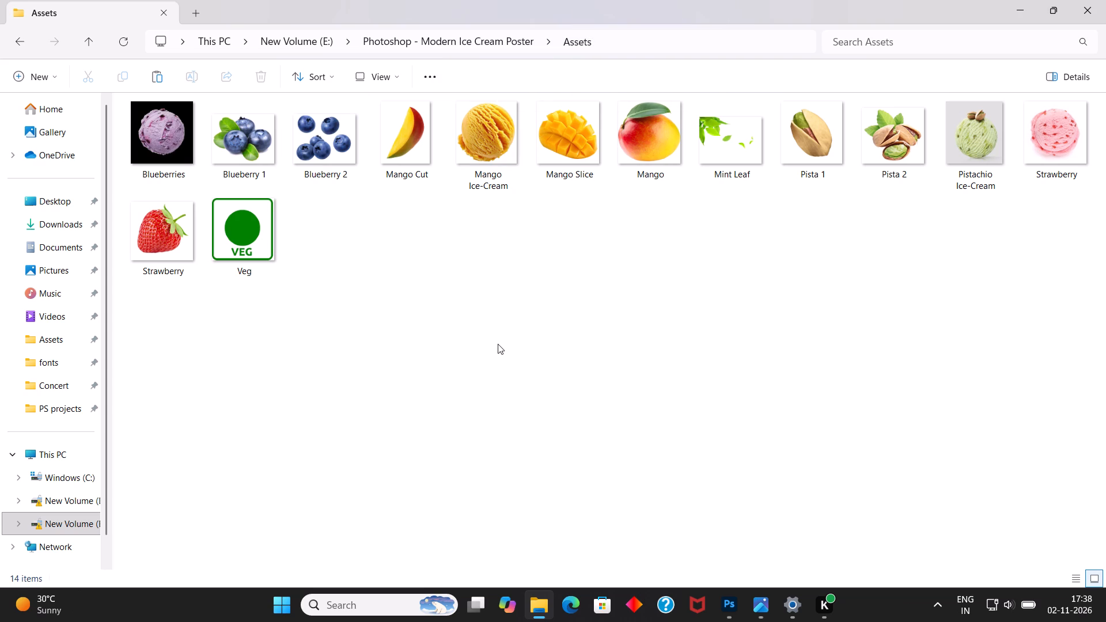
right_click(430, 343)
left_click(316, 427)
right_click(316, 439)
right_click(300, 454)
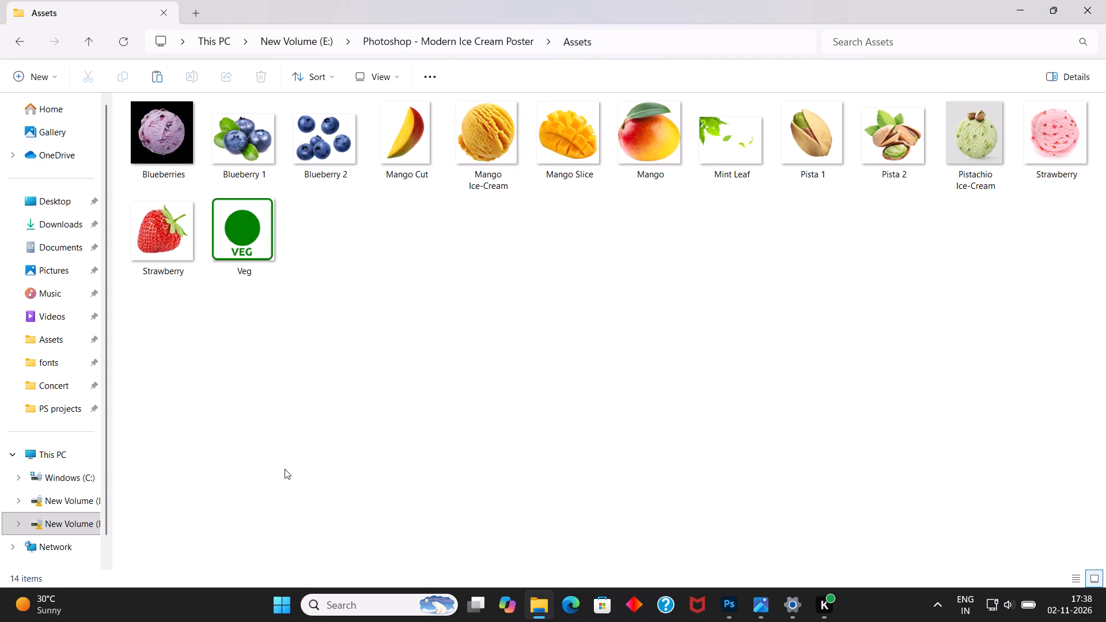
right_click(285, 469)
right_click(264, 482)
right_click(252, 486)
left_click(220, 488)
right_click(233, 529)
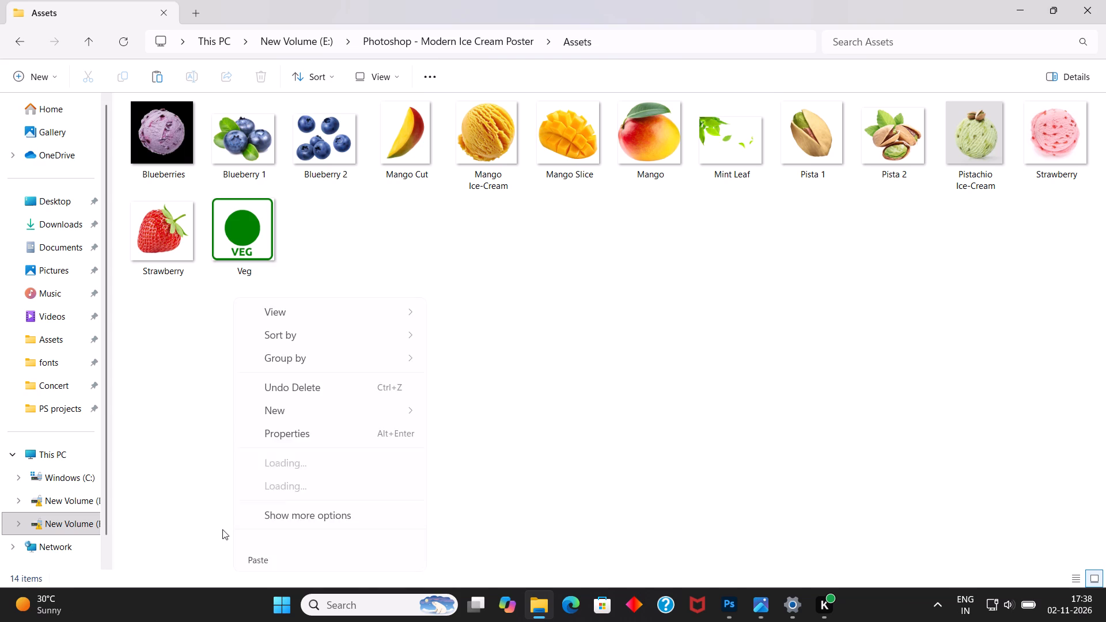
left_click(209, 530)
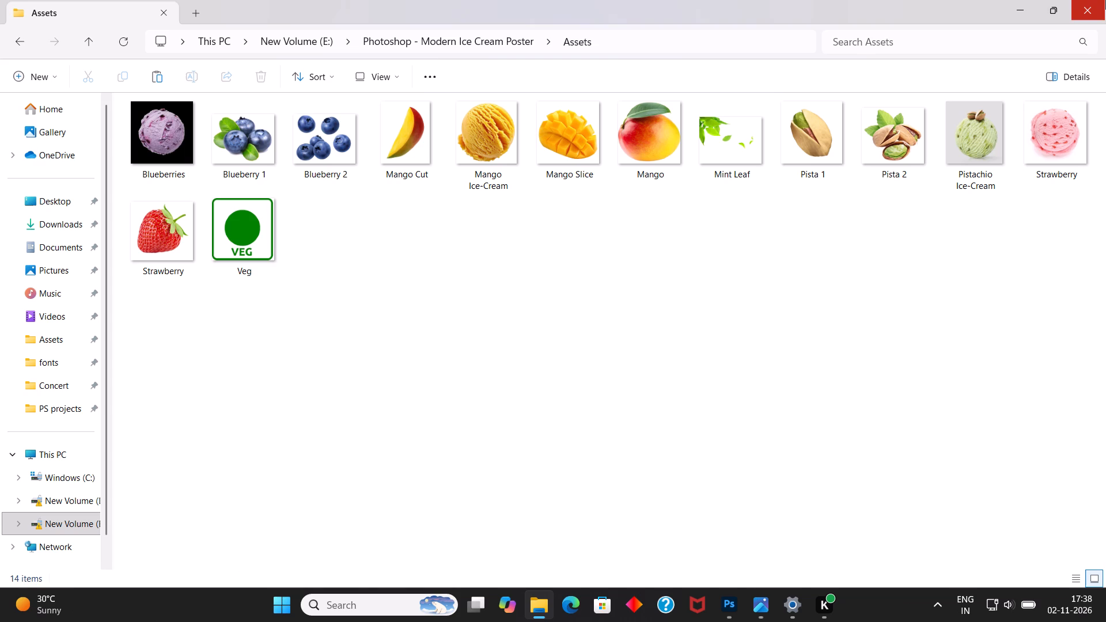
Close the File Explorer window showing the Assets folder to return to the mango drink poster.
left_click(1105, 0)
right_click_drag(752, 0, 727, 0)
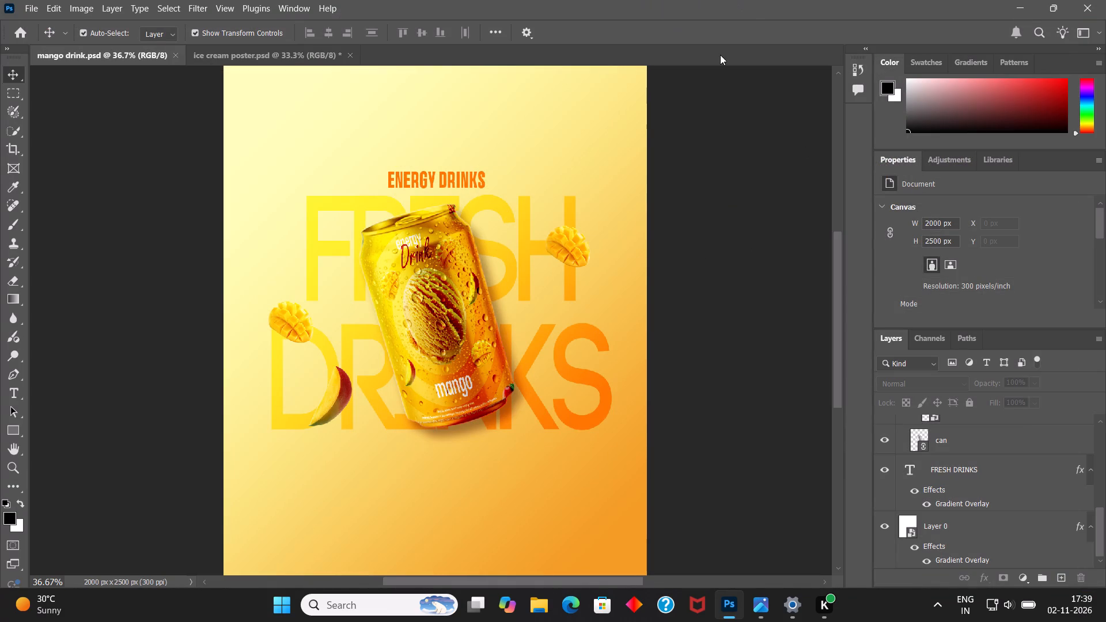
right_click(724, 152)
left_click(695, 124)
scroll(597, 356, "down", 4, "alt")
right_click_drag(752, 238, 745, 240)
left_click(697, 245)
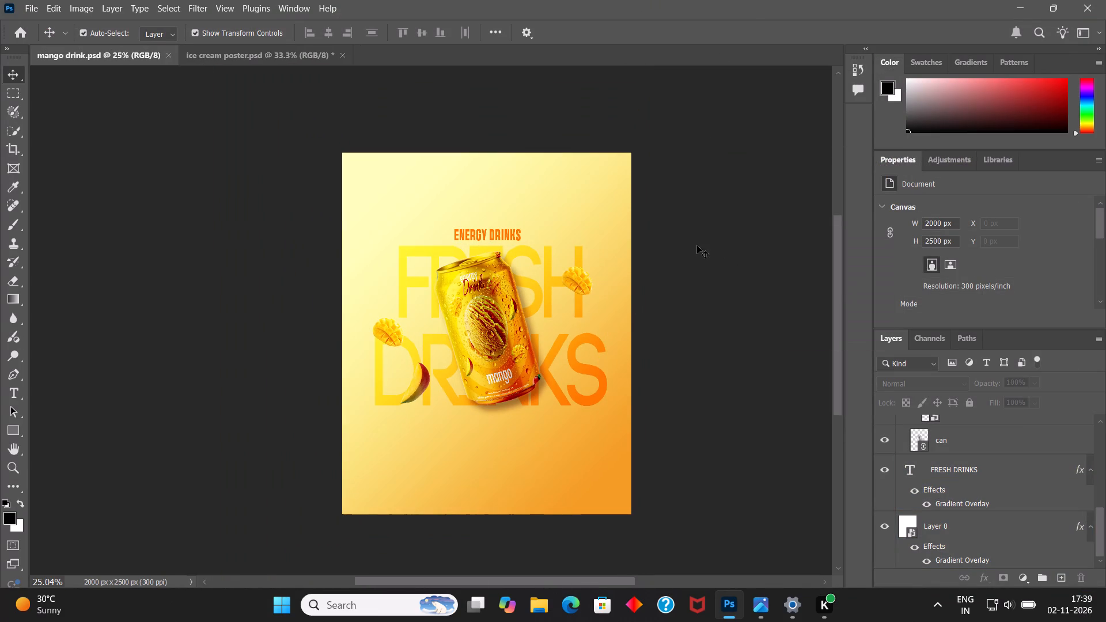
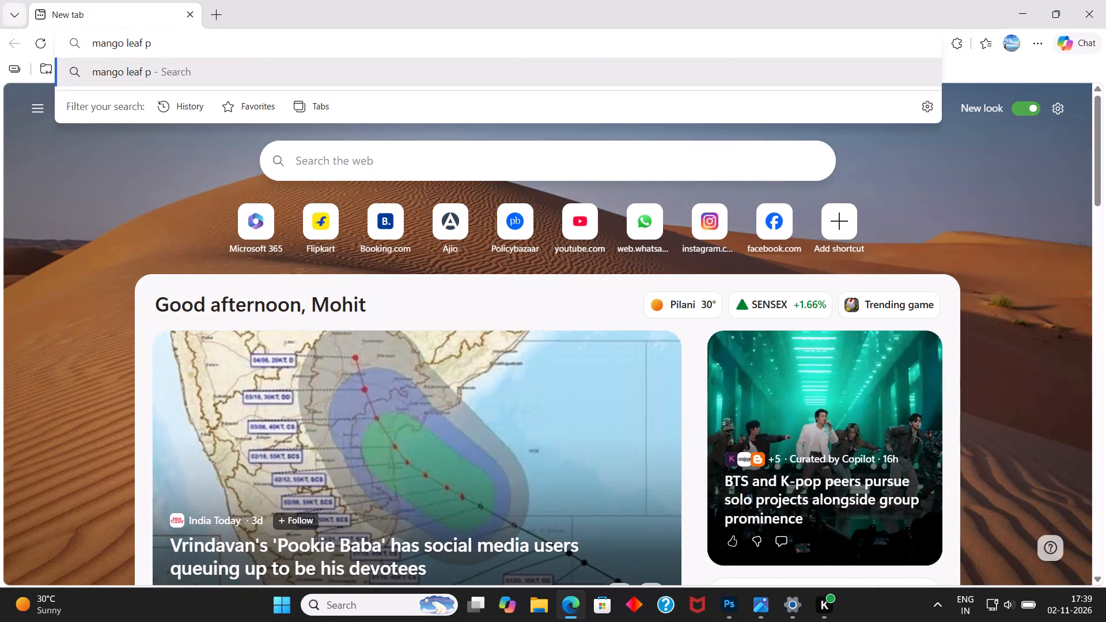
Search the web for "mango leaf png" and show the image results.
key("Return")
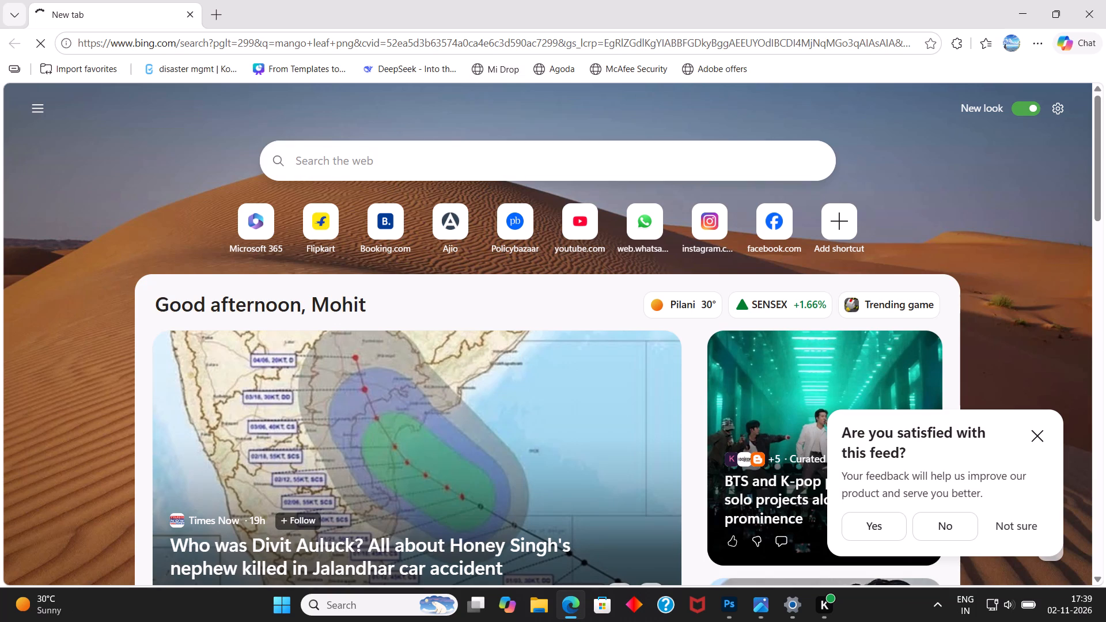
left_click(1037, 438)
right_click_drag(726, 0, 706, 0)
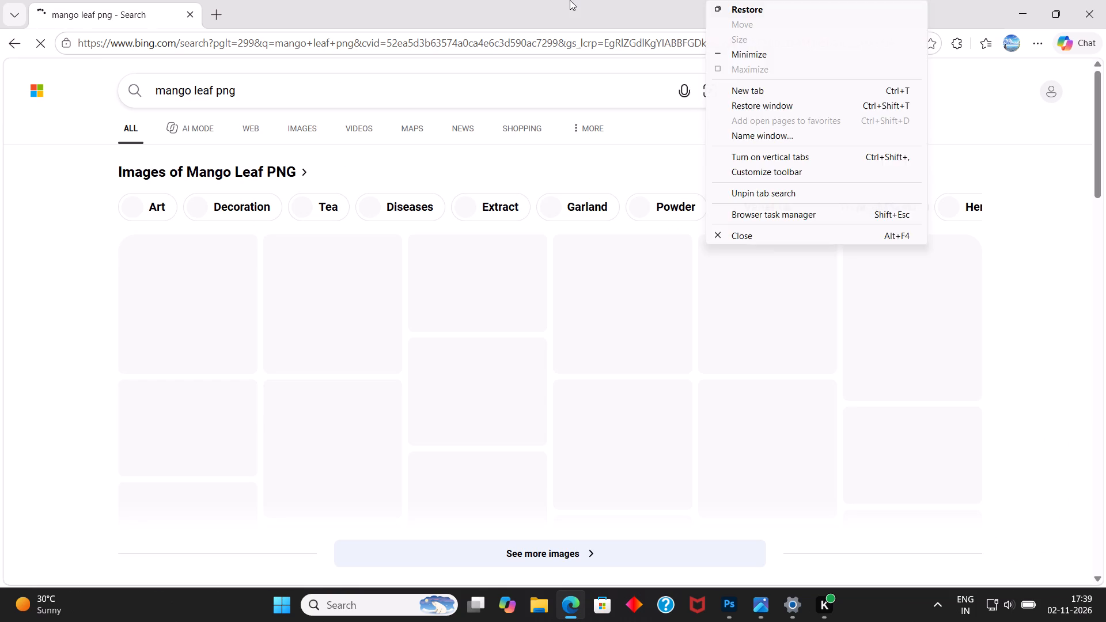
left_click(570, 0)
left_click(294, 122)
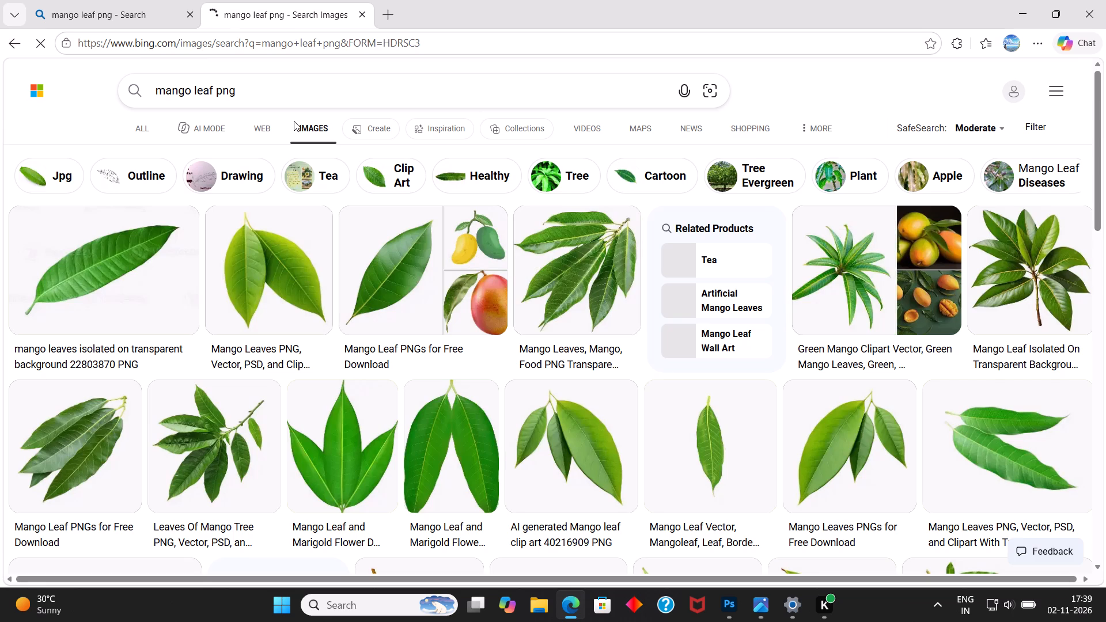
right_click(525, 0)
left_click(477, 1)
Examine the mango leaf image results for a leaf suitable for the poster.
scroll(492, 272, "down", 3)
right_click_drag(709, 0, 682, 0)
left_click(644, 0)
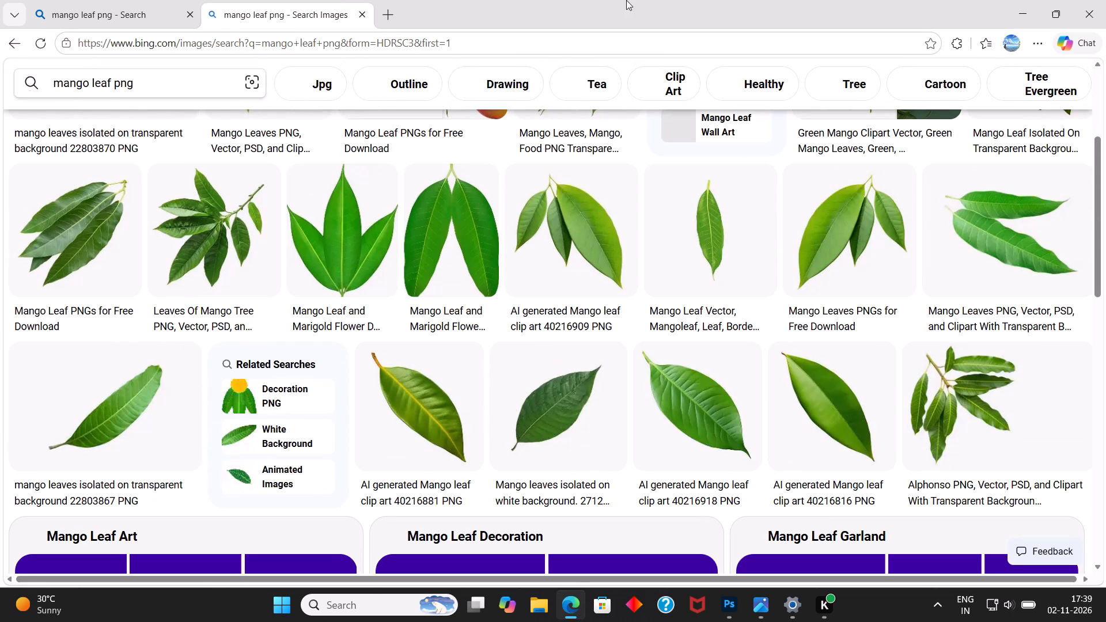
right_click_drag(666, 0, 658, 0)
right_click(597, 0)
left_click(580, 0)
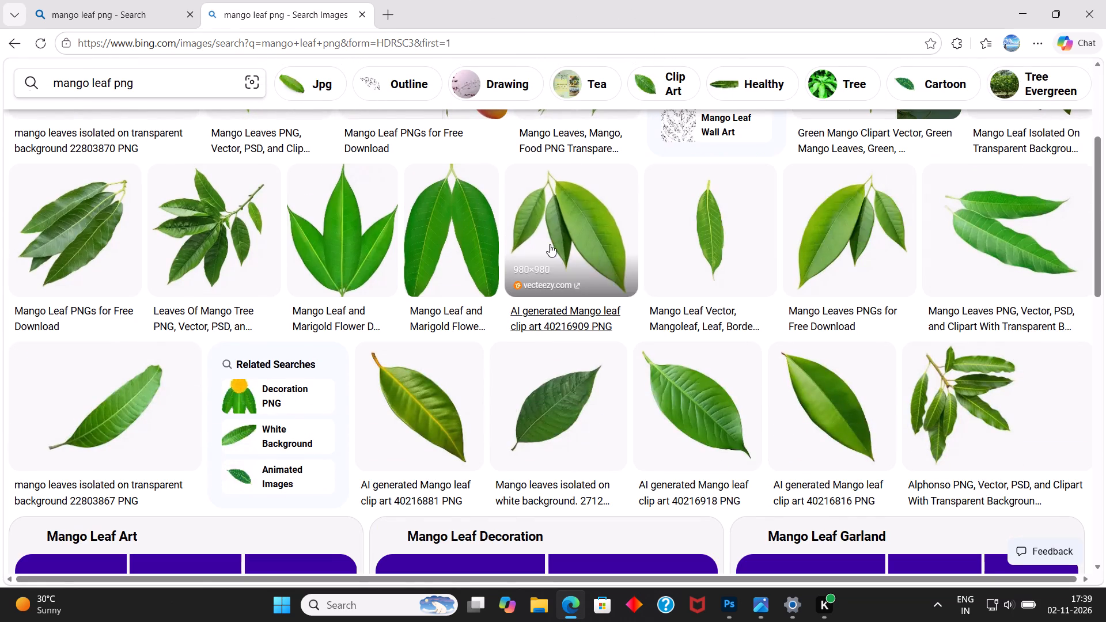
scroll(550, 244, "up", 4)
right_click_drag(617, 0, 608, 0)
right_click_drag(597, 0, 573, 0)
left_click(537, 0)
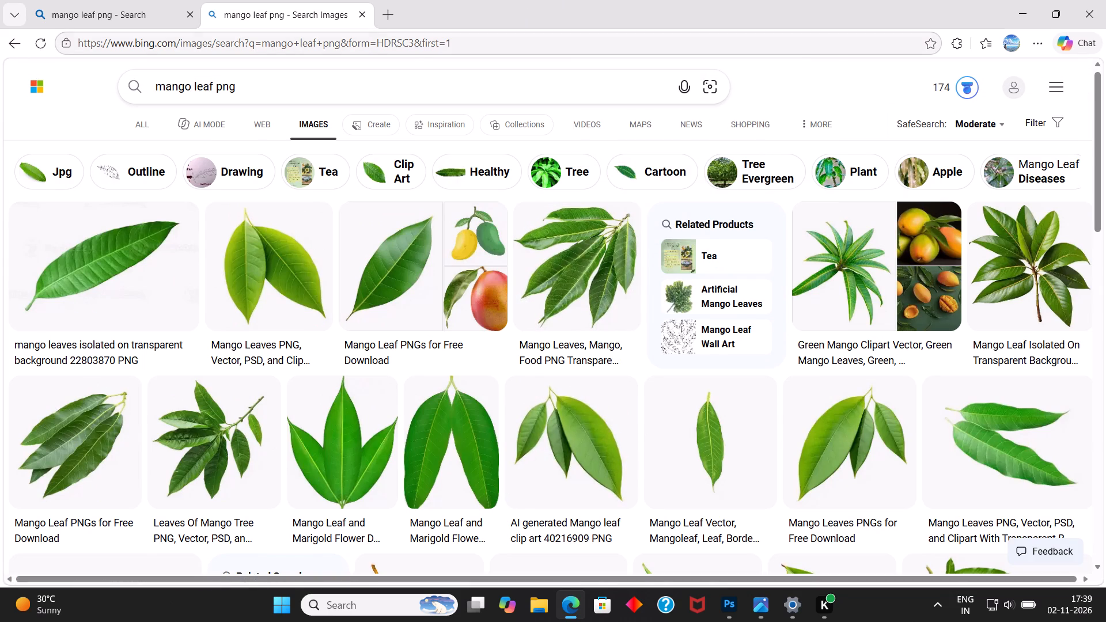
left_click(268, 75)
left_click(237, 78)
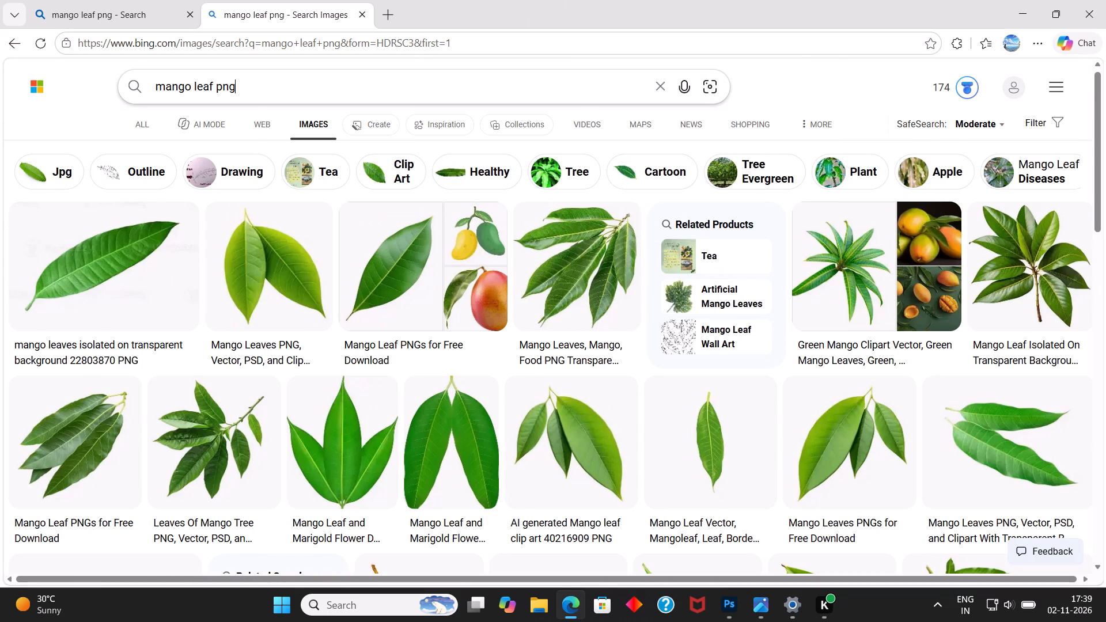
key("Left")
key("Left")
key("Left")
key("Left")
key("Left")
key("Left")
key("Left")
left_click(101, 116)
Preview the first isolated mango leaf image, close the preview and examine more of the leaf results.
left_click(100, 279)
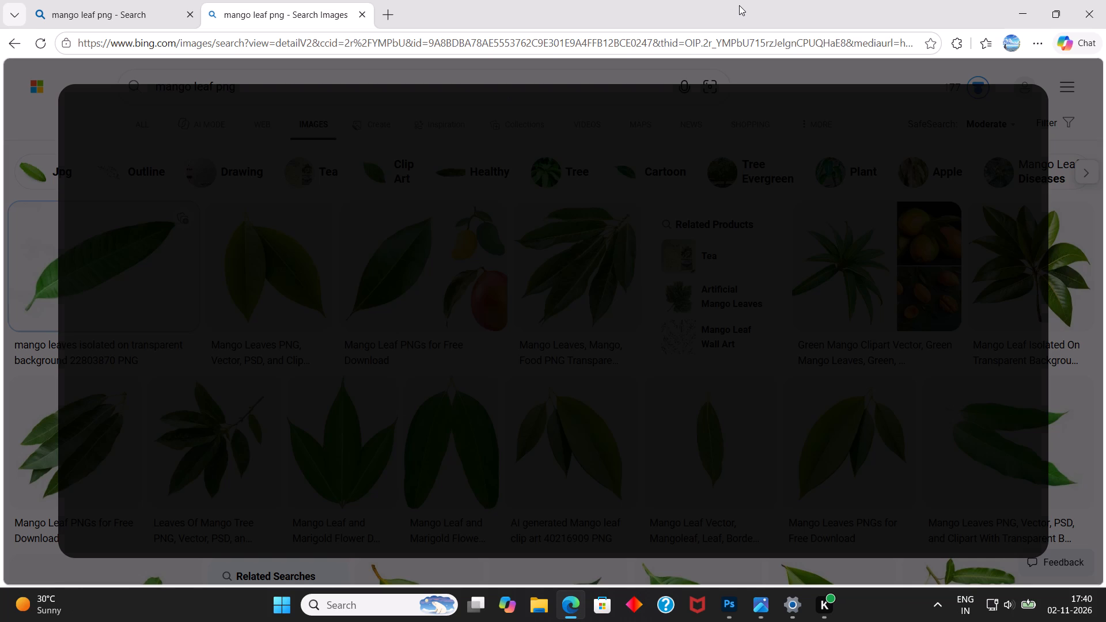
right_click(680, 5)
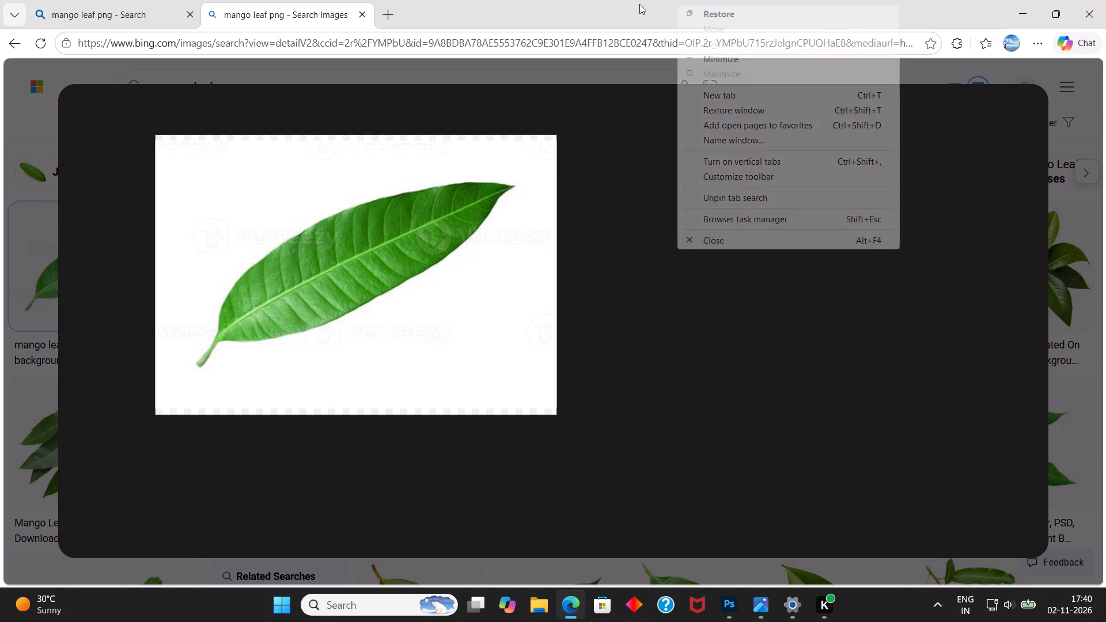
right_click(619, 4)
left_click(589, 0)
left_click(31, 174)
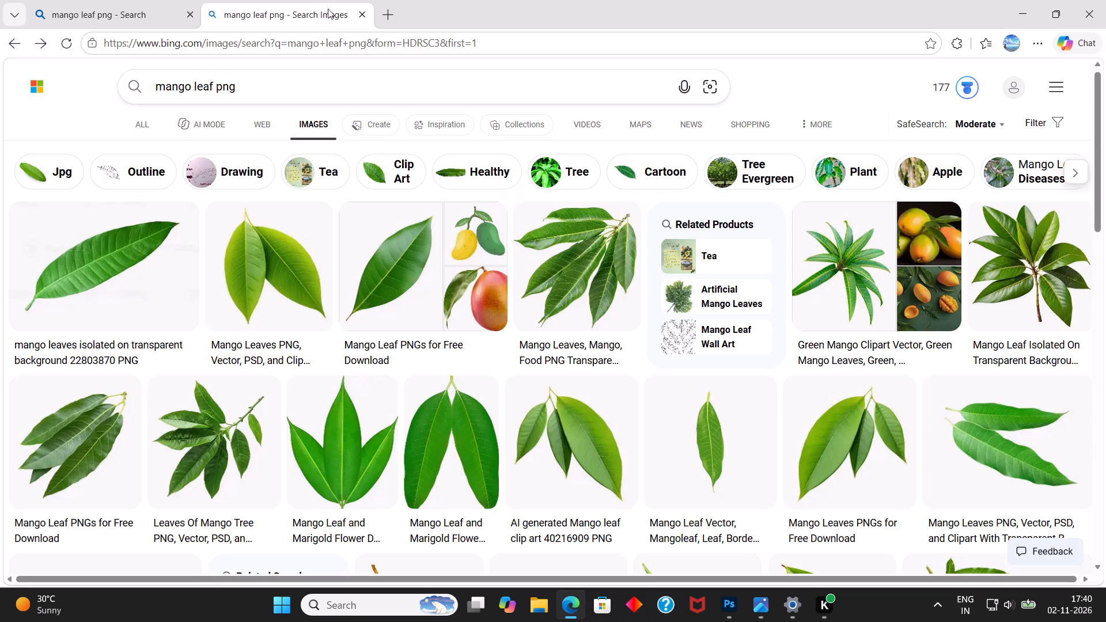
scroll(465, 138, "down", 3)
scroll(417, 240, "down", 2)
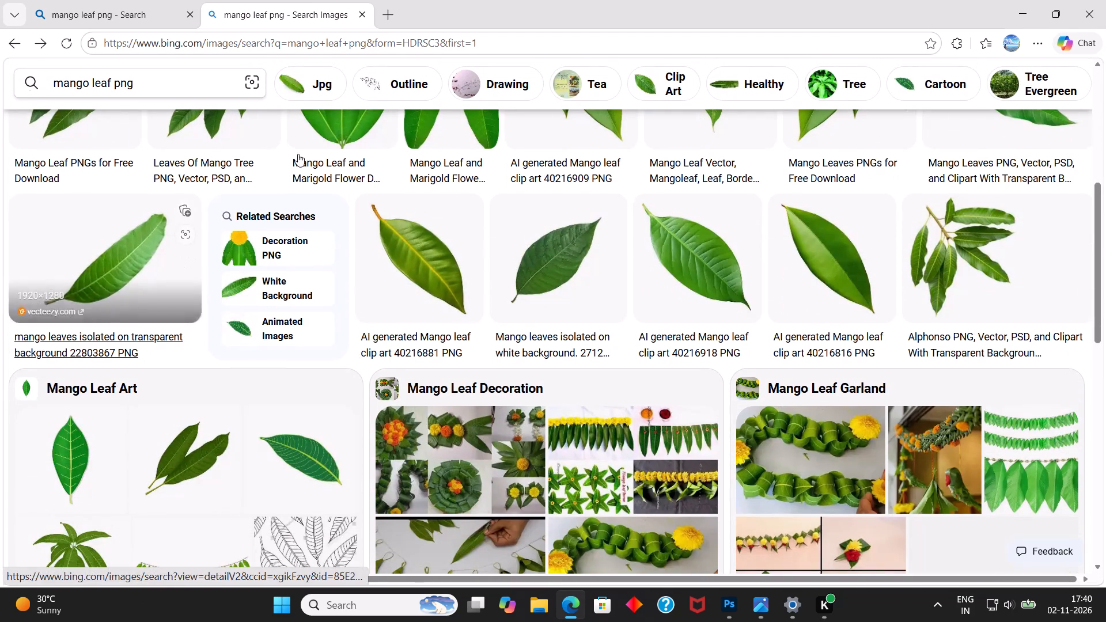
right_click_drag(851, 0, 840, 0)
right_click_drag(718, 0, 706, 0)
left_click(637, 1)
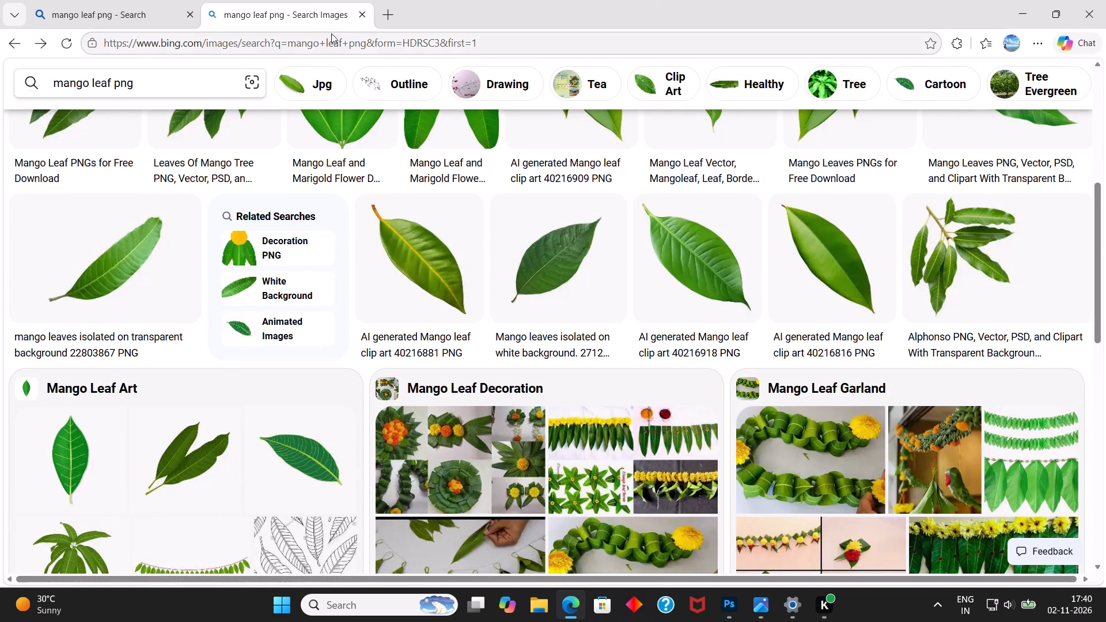
Open the Pinterest site through a new web search for "pinterest", closing the mango leaf images and Pinterest results pages.
left_click(393, 16)
left_click(362, 13)
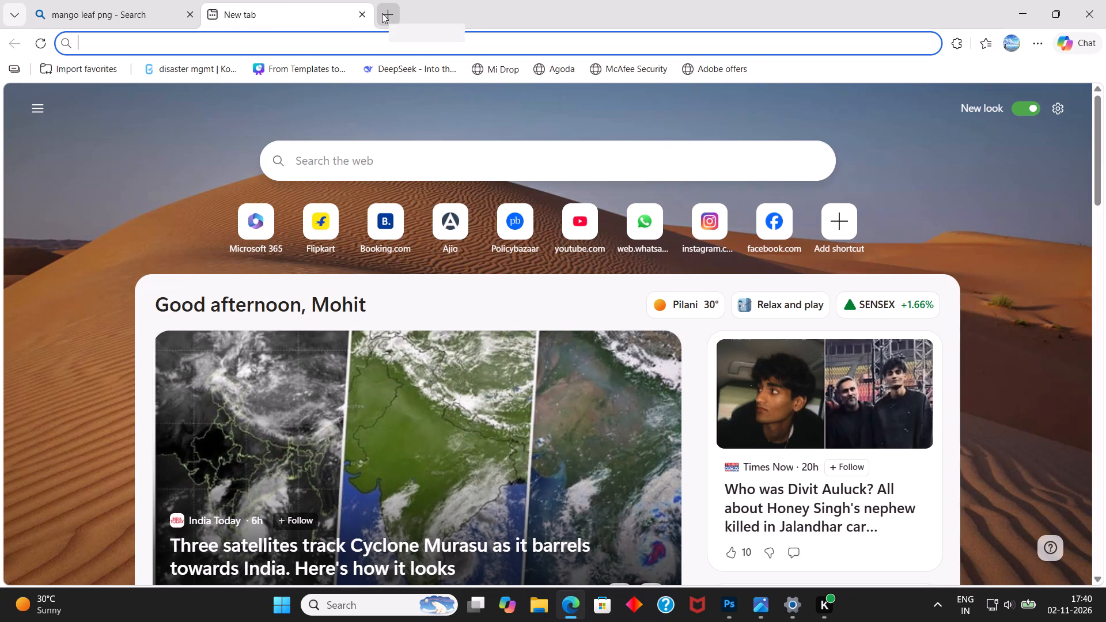
type("pinterest")
key("Return")
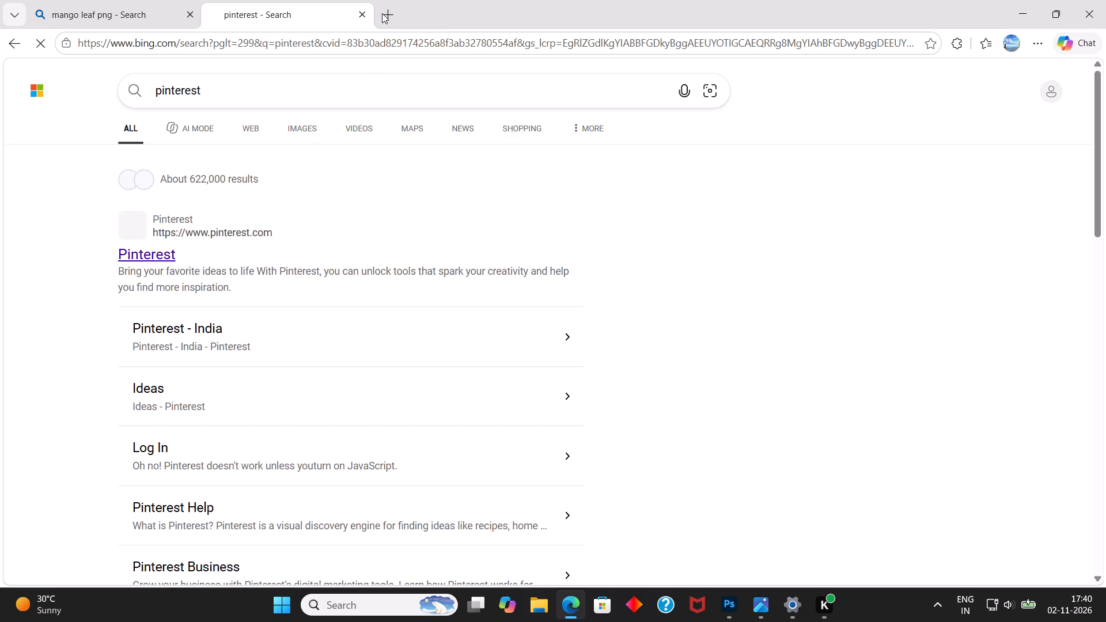
left_click(155, 258)
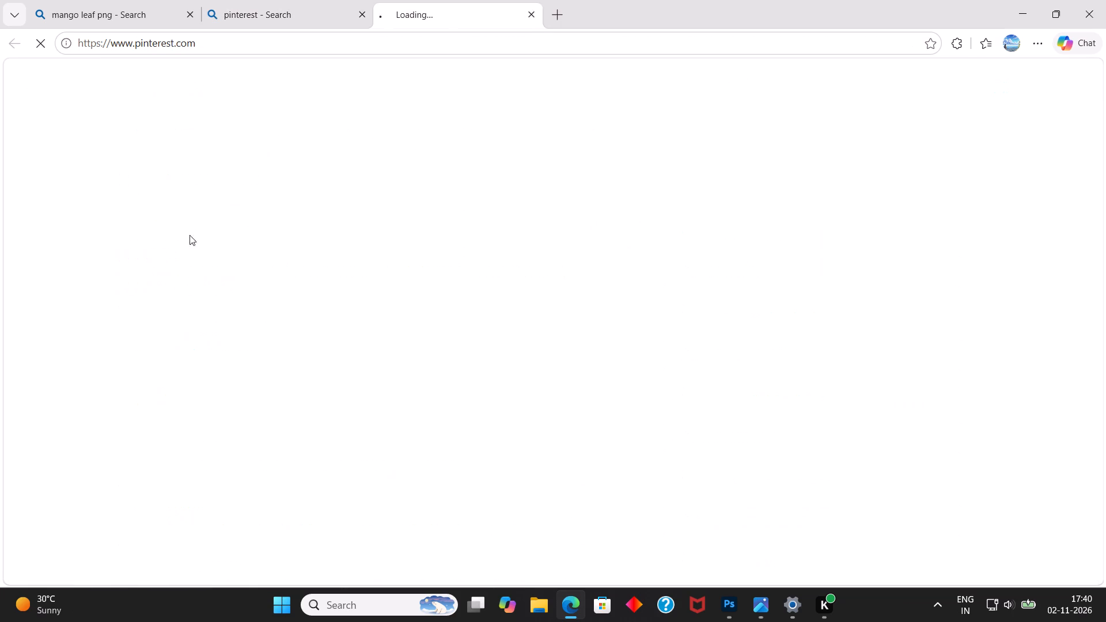
right_click_drag(796, 0, 758, 0)
left_click(702, 0)
right_click_drag(707, 4, 696, 6)
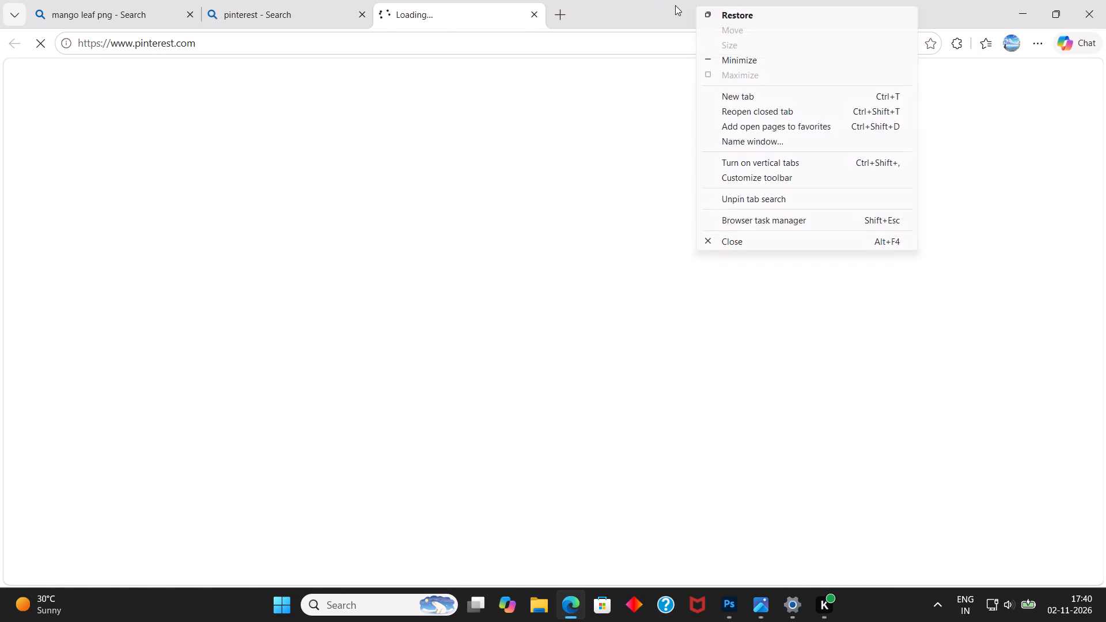
right_click(669, 6)
right_click(639, 8)
left_click(631, 8)
left_click(359, 14)
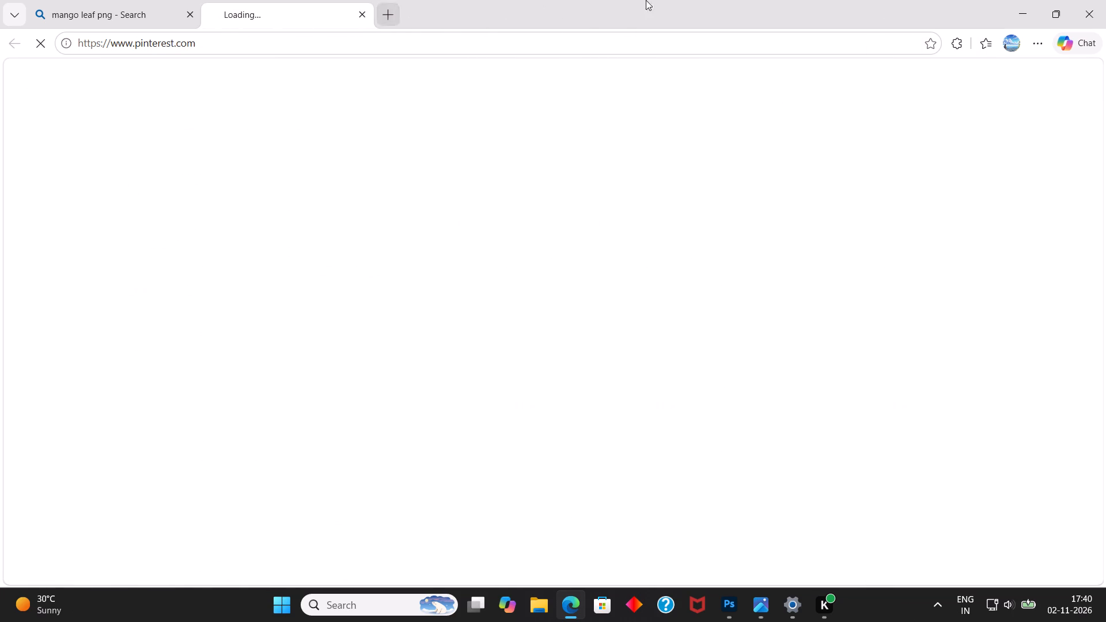
right_click_drag(717, 0, 703, 7)
left_click(589, 10)
Switch to Photos and close the open BigBang Fest image.
left_click(755, 604)
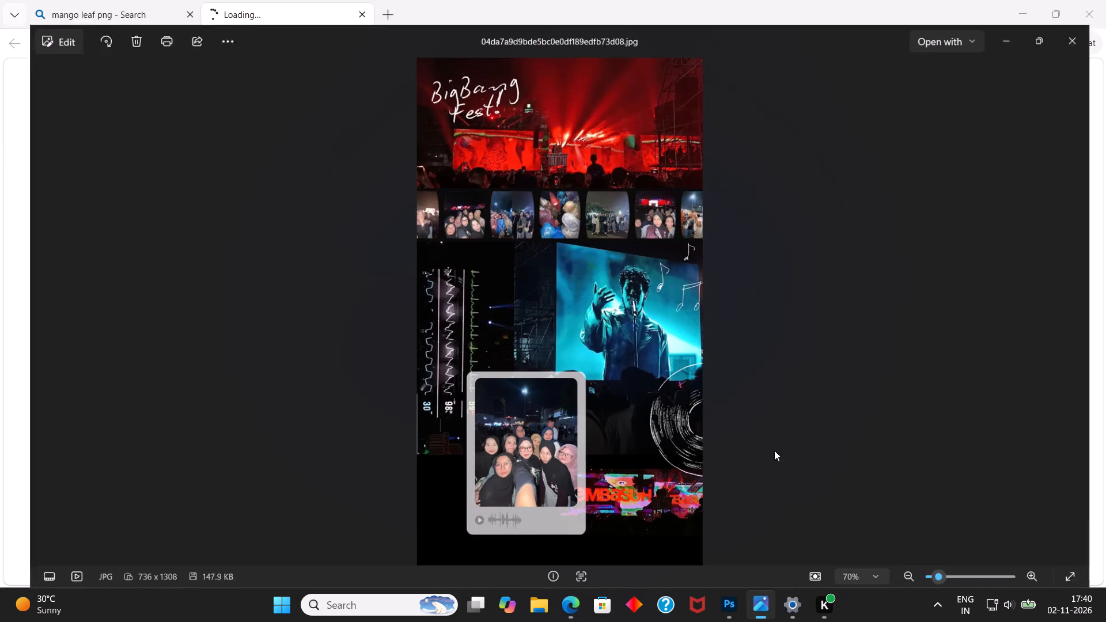
left_click(1105, 0)
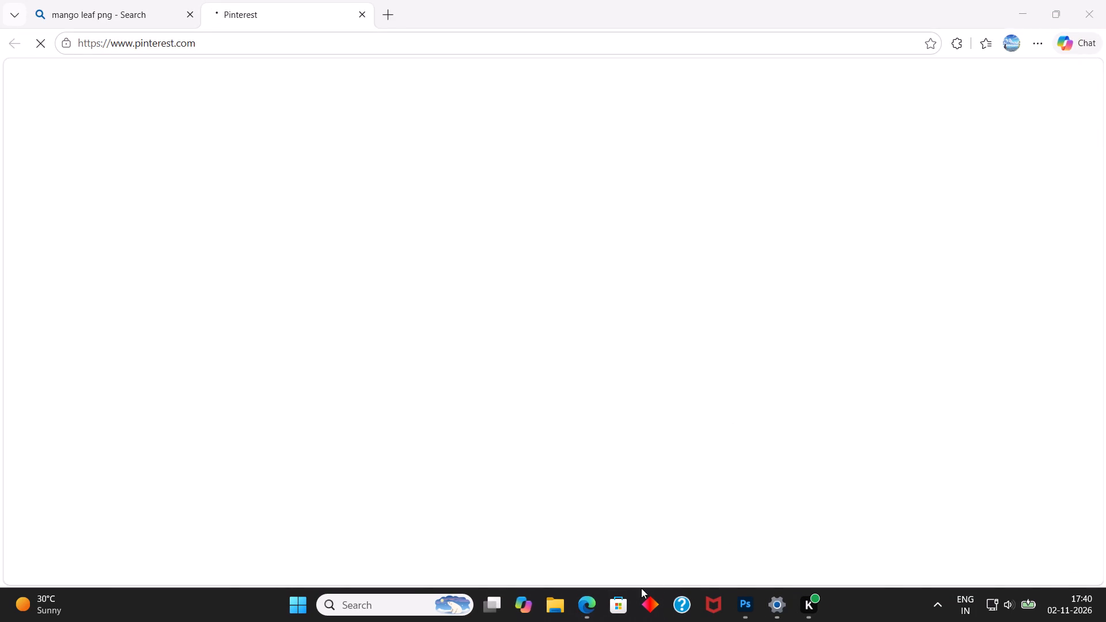
Switch to File Explorer and delete the Concert folder and the stotyy image from New Volume (D:).
left_click(555, 601)
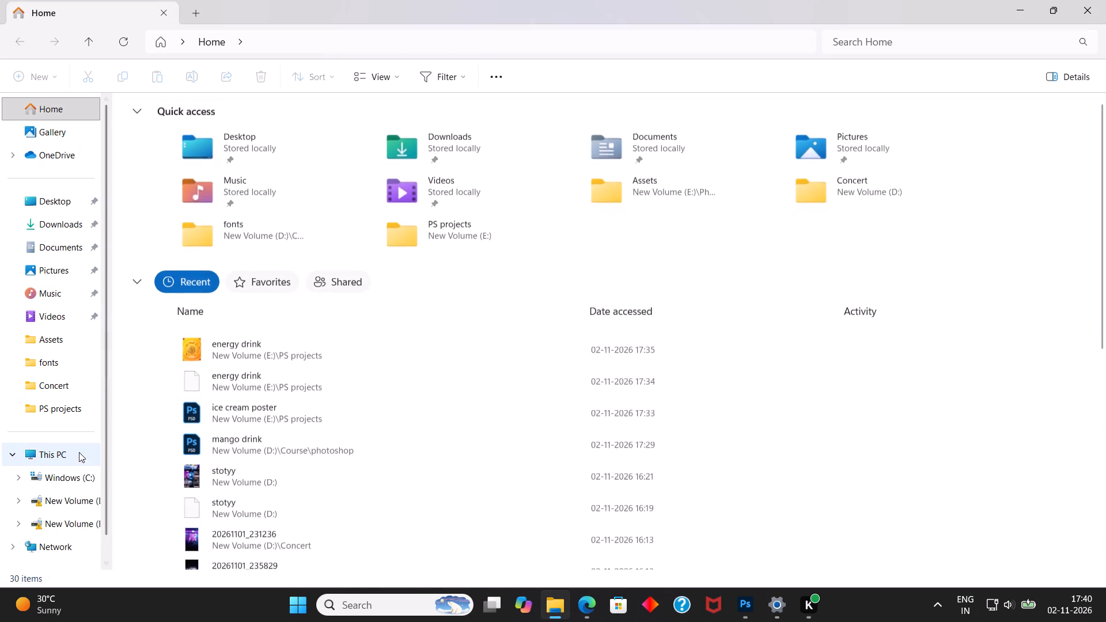
left_click(72, 500)
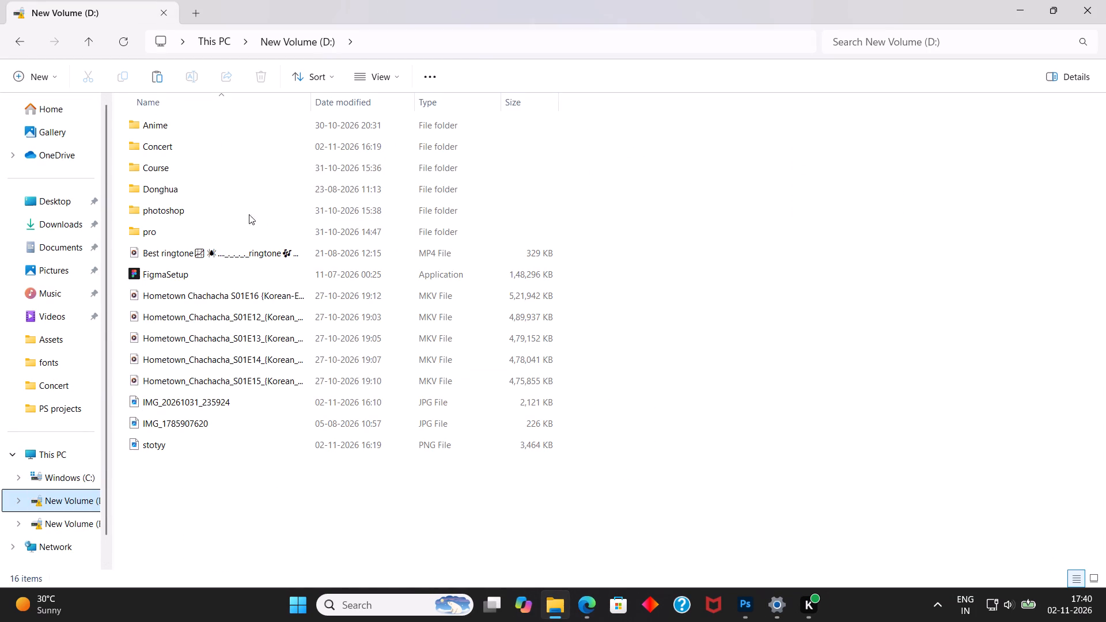
left_click(193, 150)
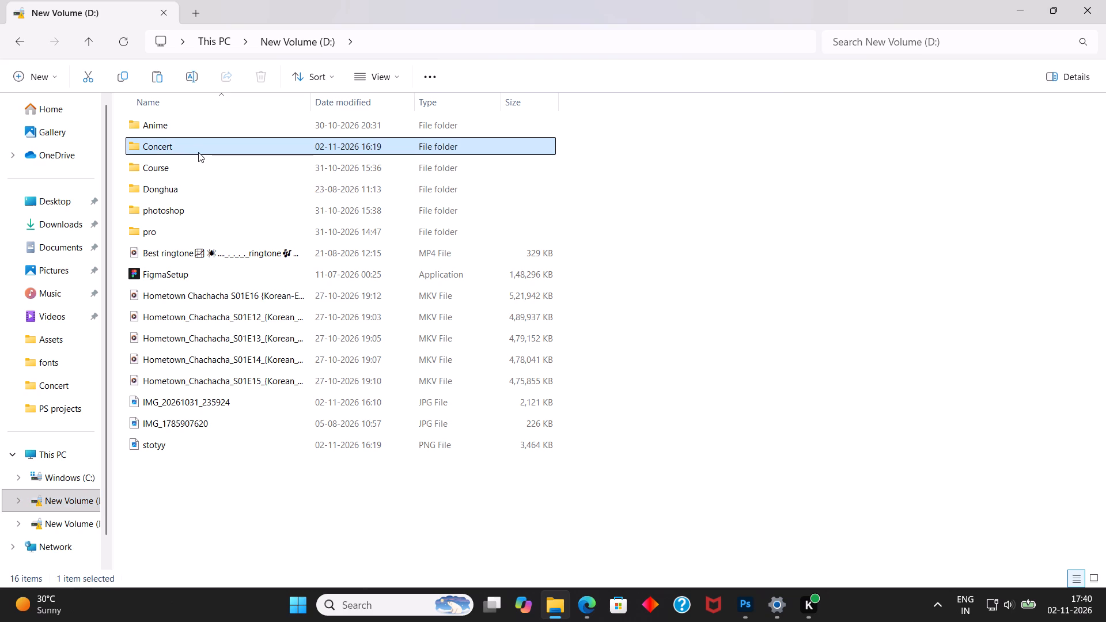
key("Delete")
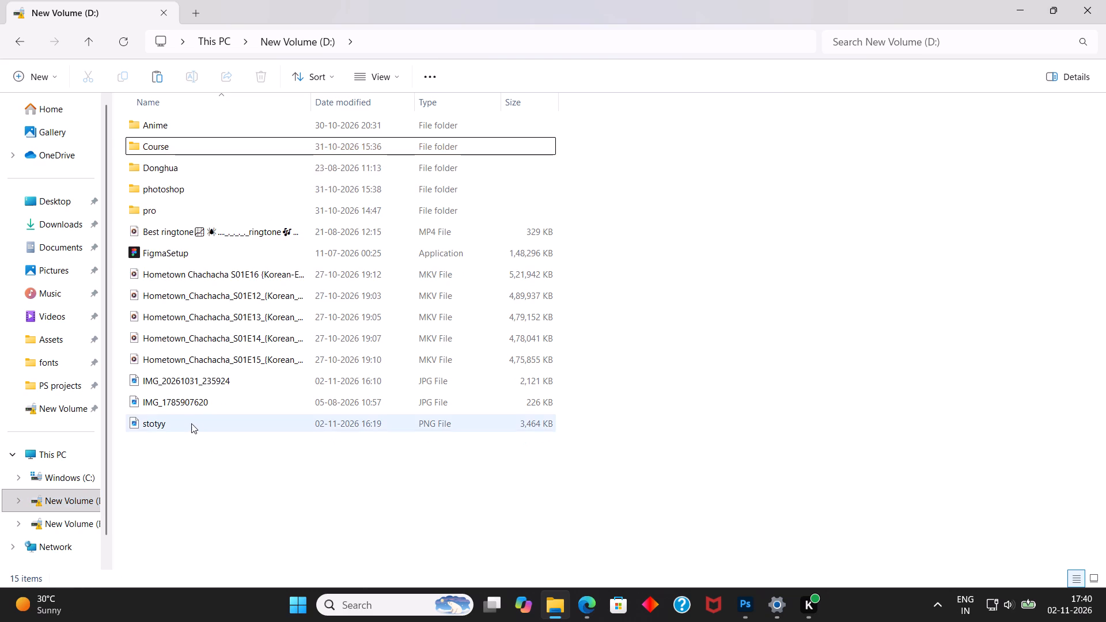
left_click(191, 424)
key("Delete")
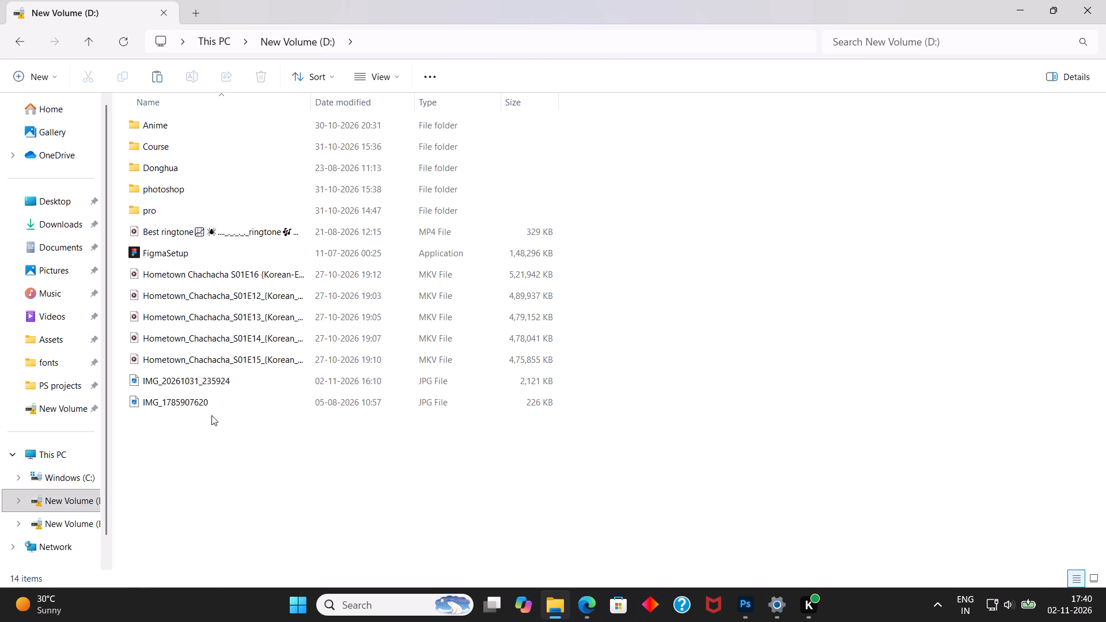
Preview the two remaining JPG images on drive D, delete IMG_20261031_235924 and close File Explorer.
double_click(230, 388)
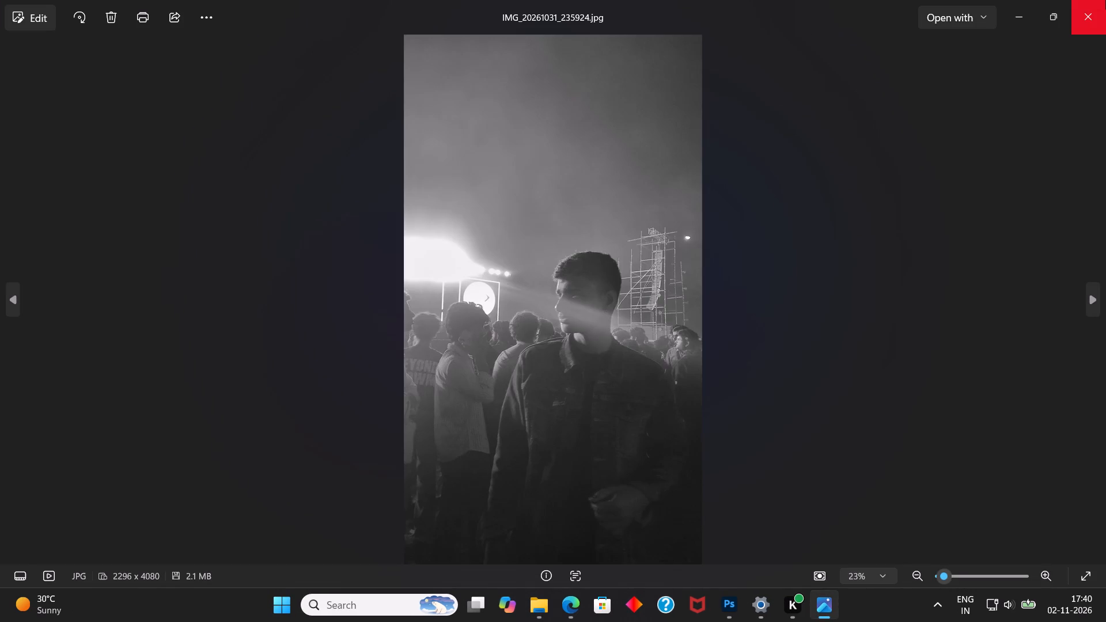
left_click(1105, 0)
double_click(177, 405)
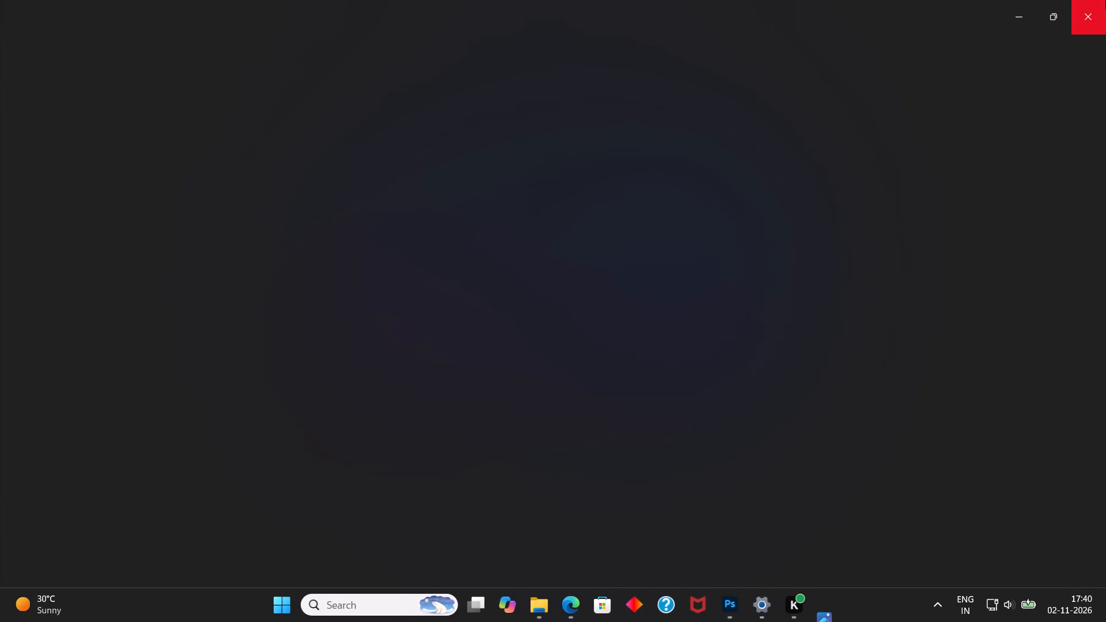
left_click(1104, 0)
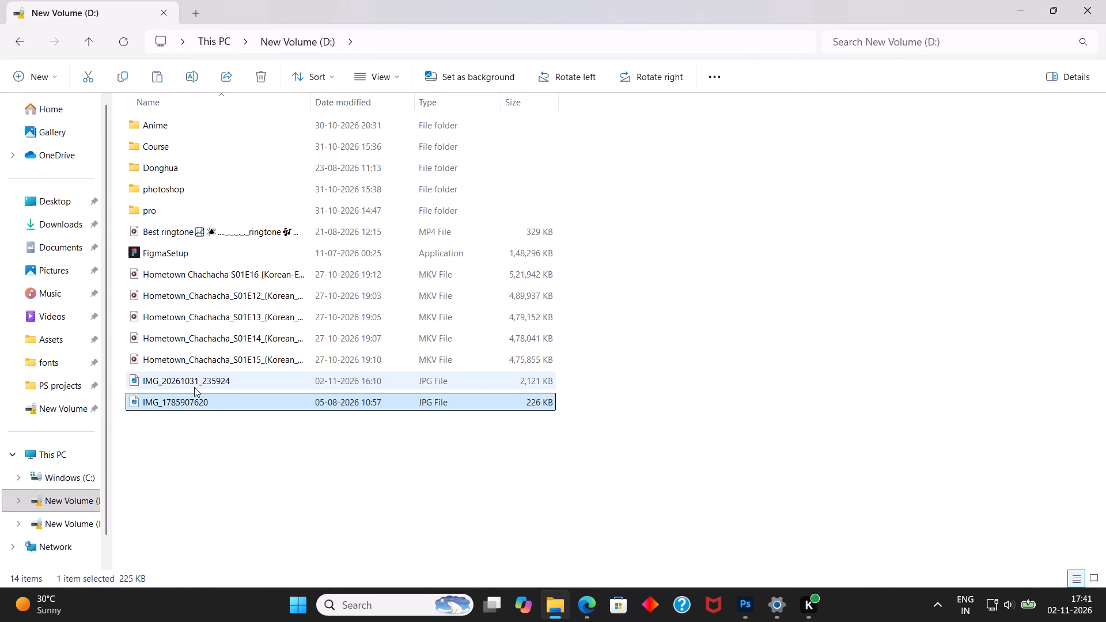
left_click(194, 386)
key("Delete")
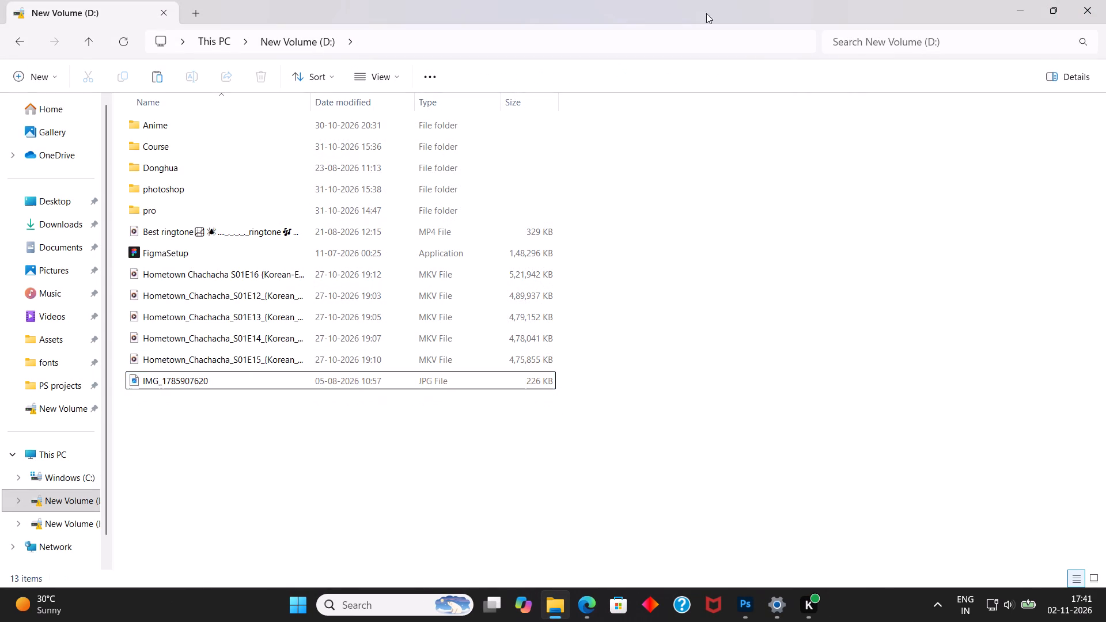
left_click(1105, 0)
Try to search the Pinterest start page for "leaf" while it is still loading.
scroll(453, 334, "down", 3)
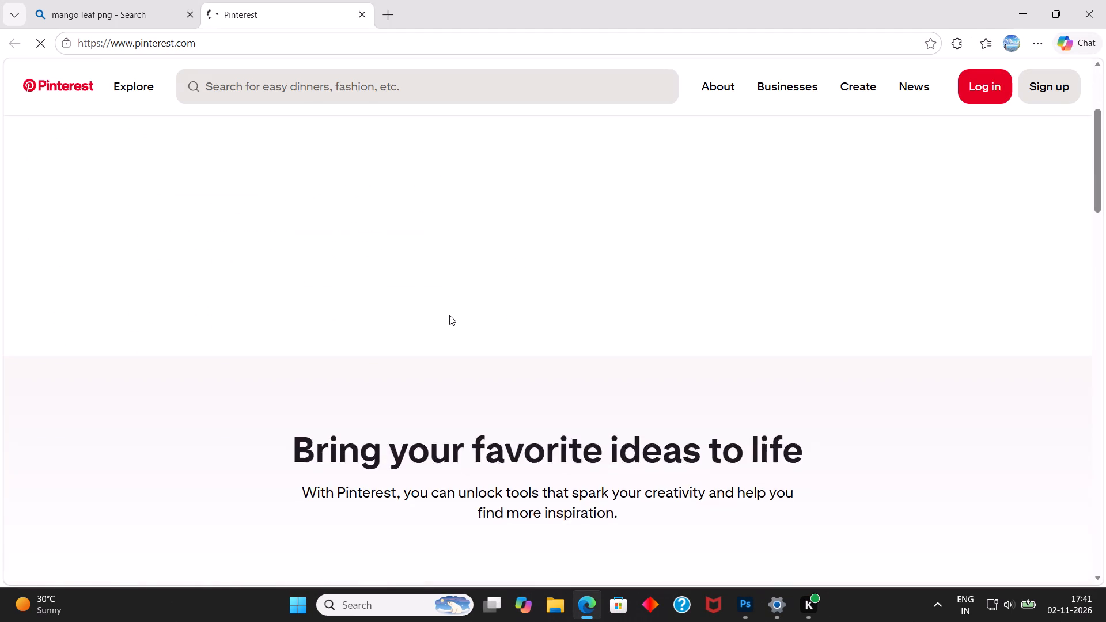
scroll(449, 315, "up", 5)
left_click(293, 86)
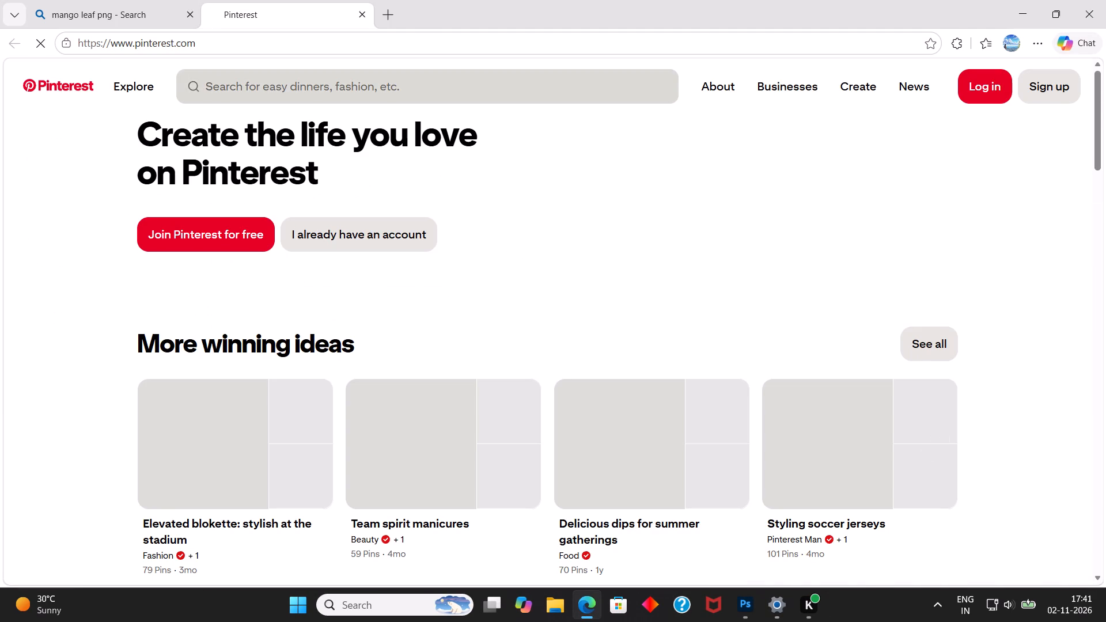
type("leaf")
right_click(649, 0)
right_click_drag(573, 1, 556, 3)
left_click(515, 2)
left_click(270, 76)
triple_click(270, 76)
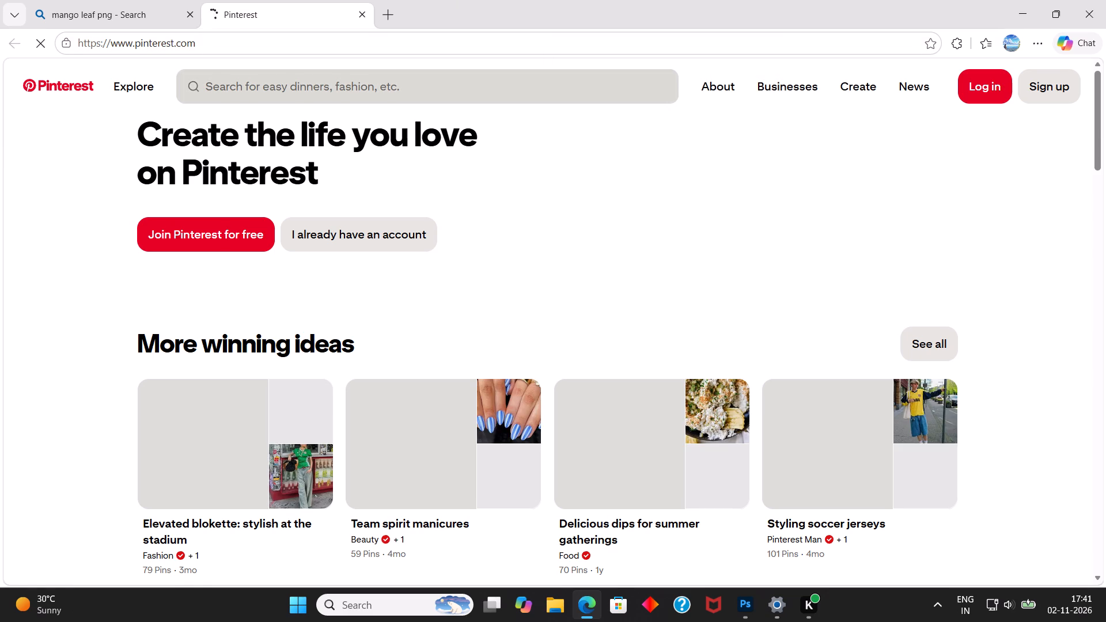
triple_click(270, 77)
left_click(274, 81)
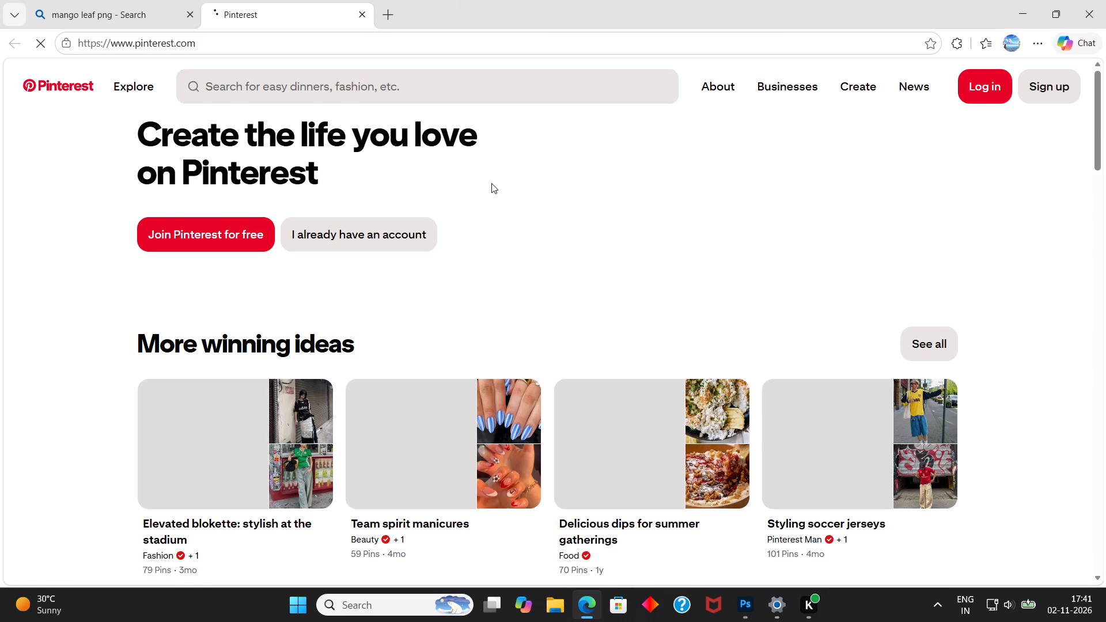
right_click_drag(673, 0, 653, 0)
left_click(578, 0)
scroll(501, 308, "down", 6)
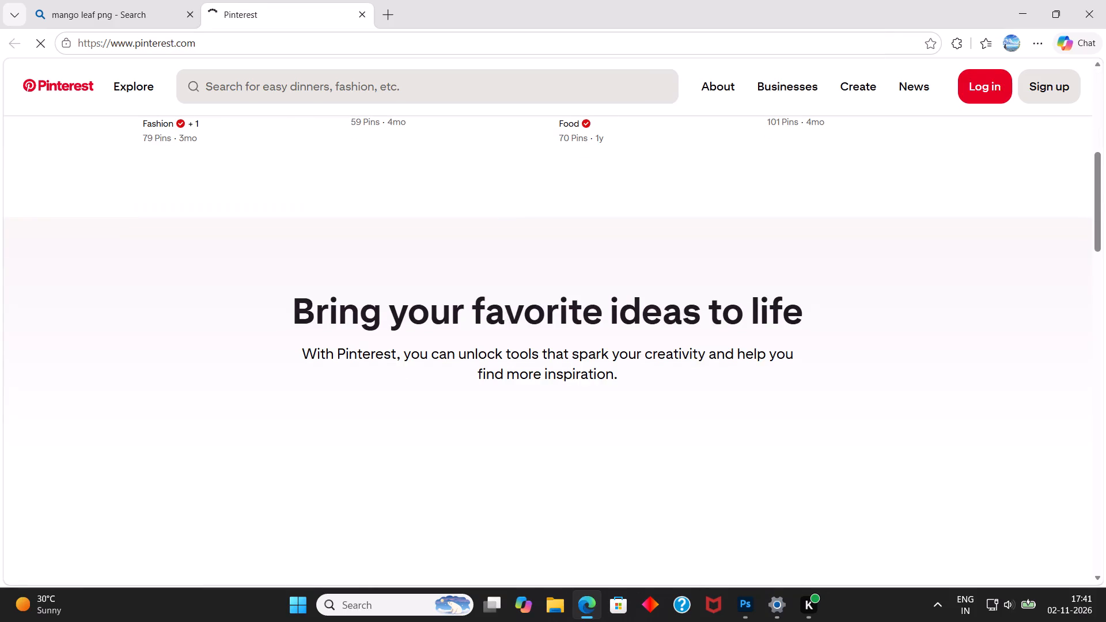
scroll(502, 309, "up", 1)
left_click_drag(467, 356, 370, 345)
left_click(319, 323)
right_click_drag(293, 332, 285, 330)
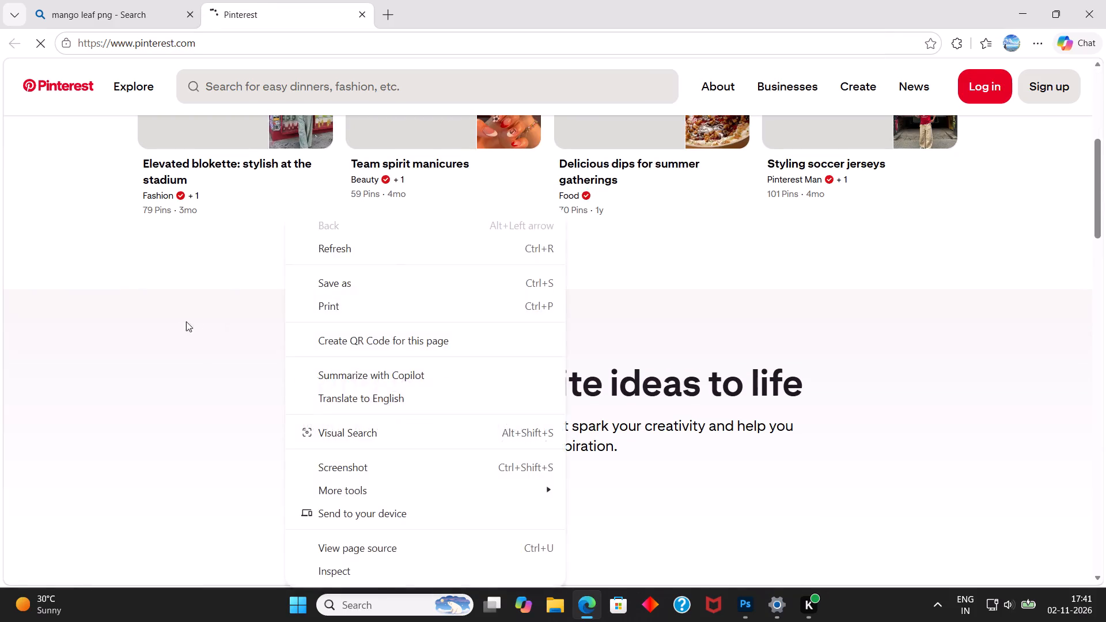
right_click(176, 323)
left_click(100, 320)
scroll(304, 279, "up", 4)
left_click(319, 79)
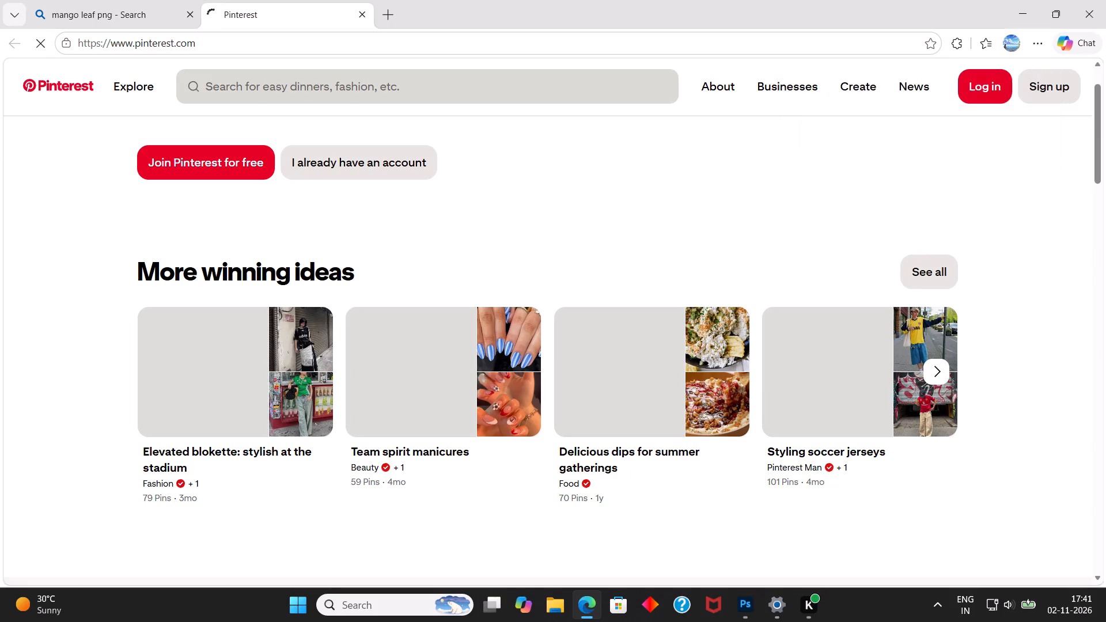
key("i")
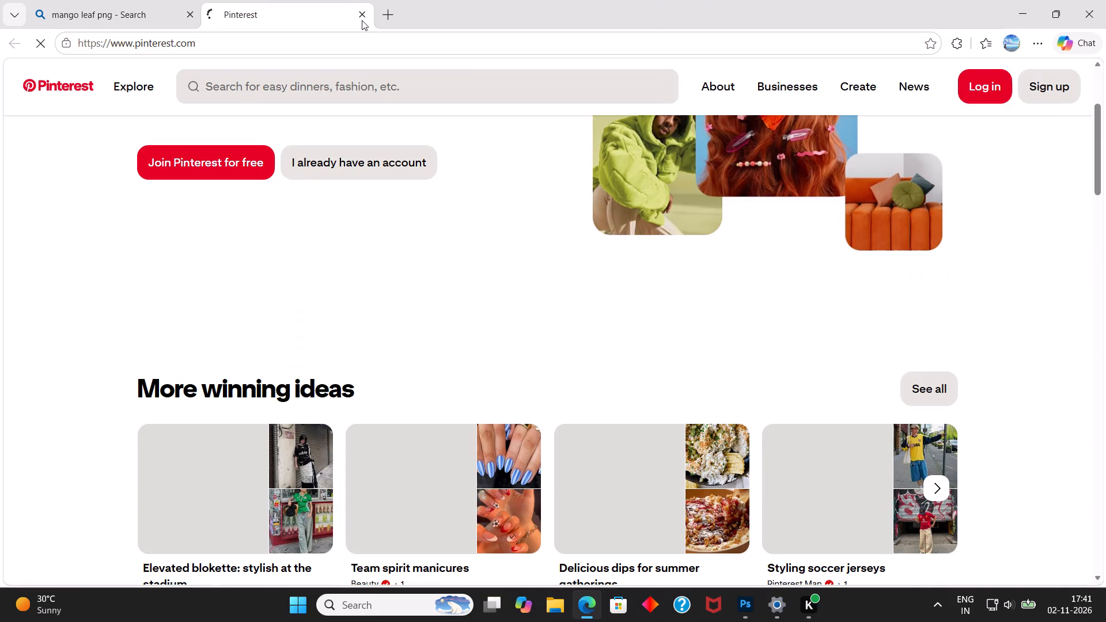
Stop the stalled loading of the Pinterest page and reload it.
left_click(43, 44)
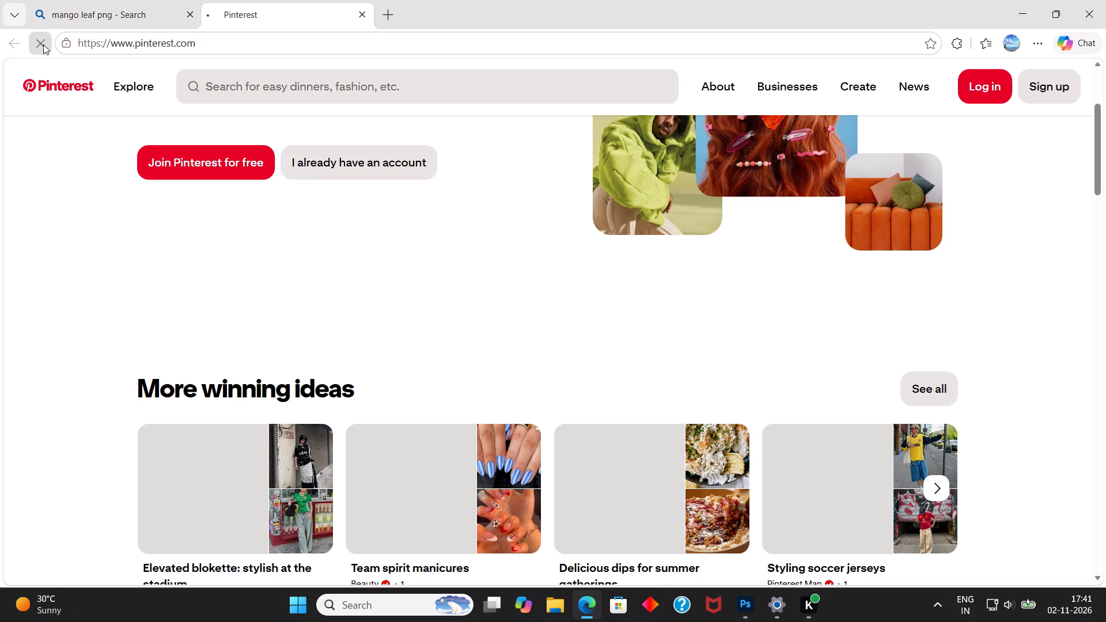
left_click(216, 90)
left_click(219, 84)
left_click(321, 98)
left_click_drag(321, 98, 302, 107)
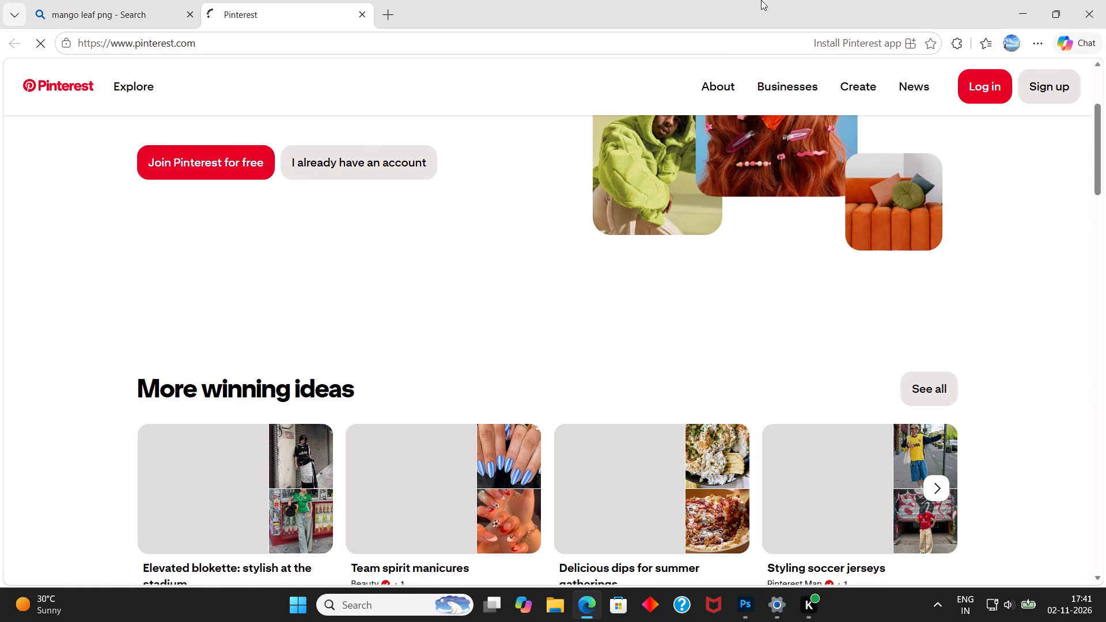
right_click_drag(828, 0, 820, 0)
left_click(741, 0)
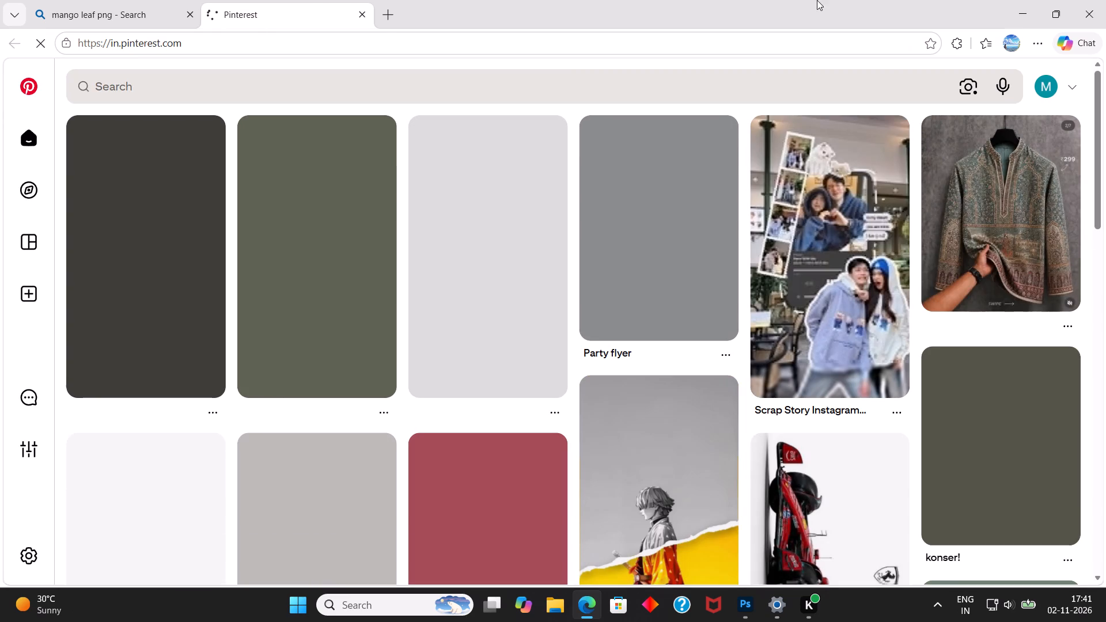
right_click_drag(835, 1, 820, 2)
left_click(670, 0)
Search Pinterest for "leaf pnf".
left_click(147, 94)
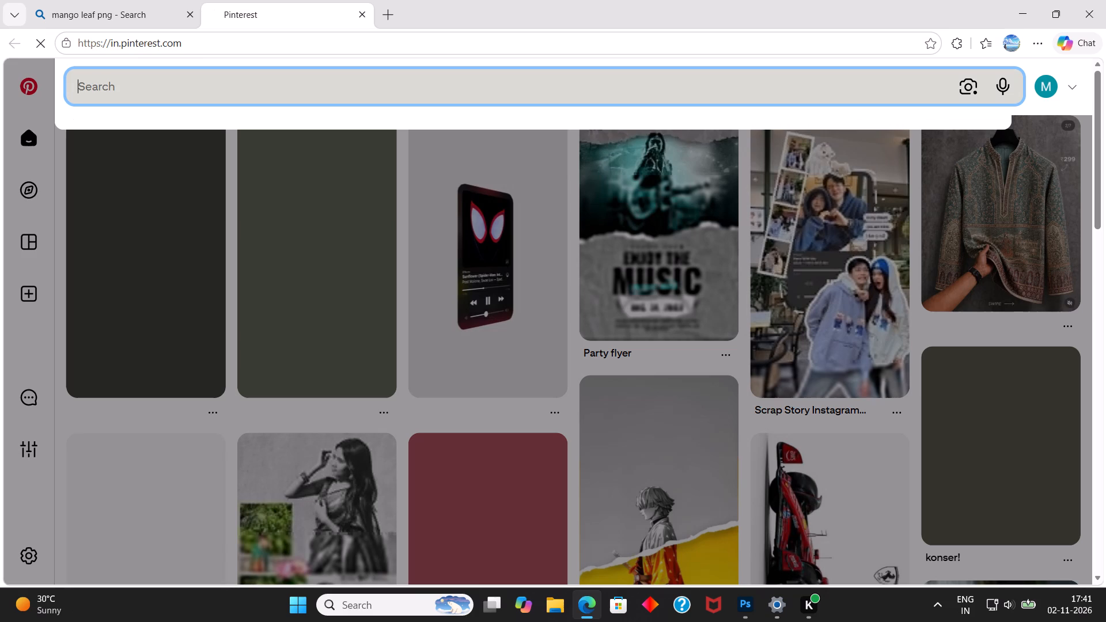
type("leaf pnf")
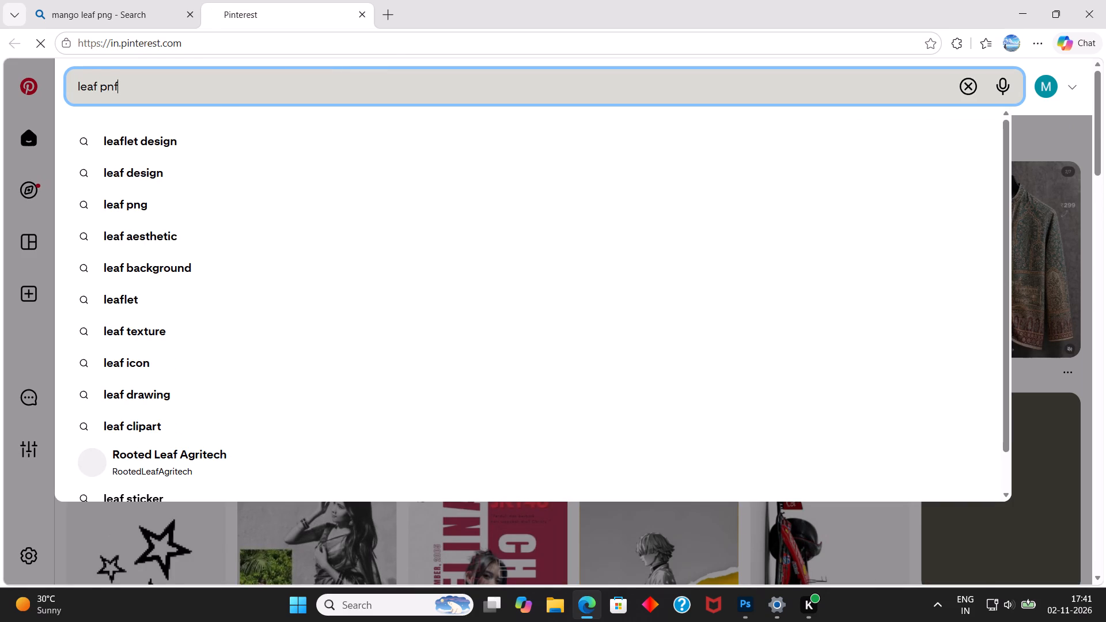
key("Return")
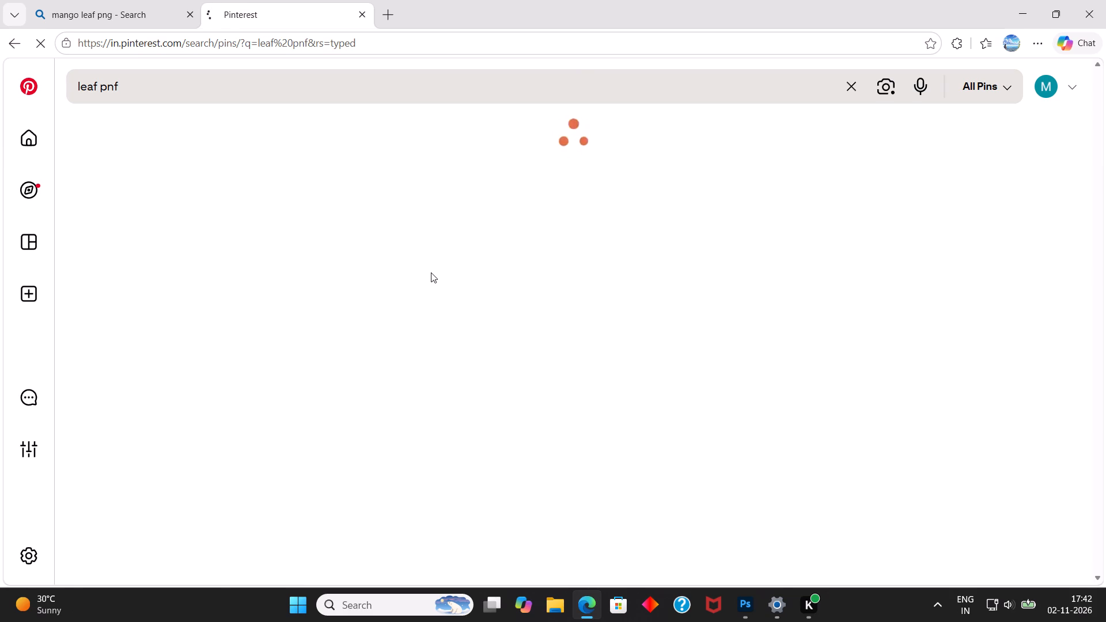
Switch to Photoshop and add a text line below the can in mango drink.psd reading "The power from something such as electricity".
left_click(741, 604)
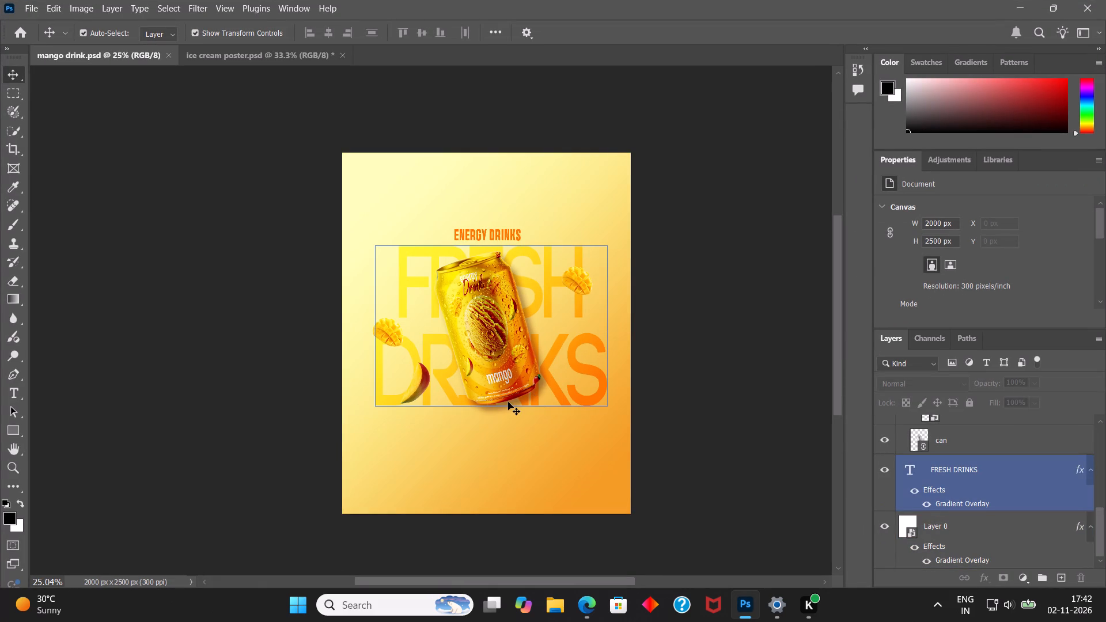
scroll(507, 403, "up", 3, "alt")
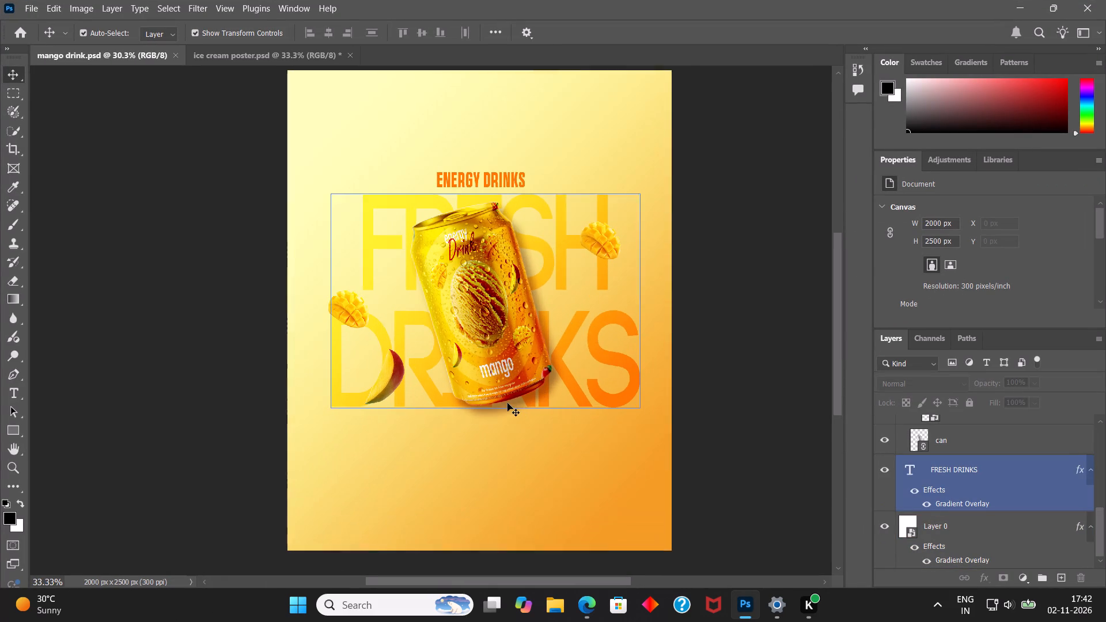
scroll(507, 403, "up", 1, "alt")
left_click(12, 396)
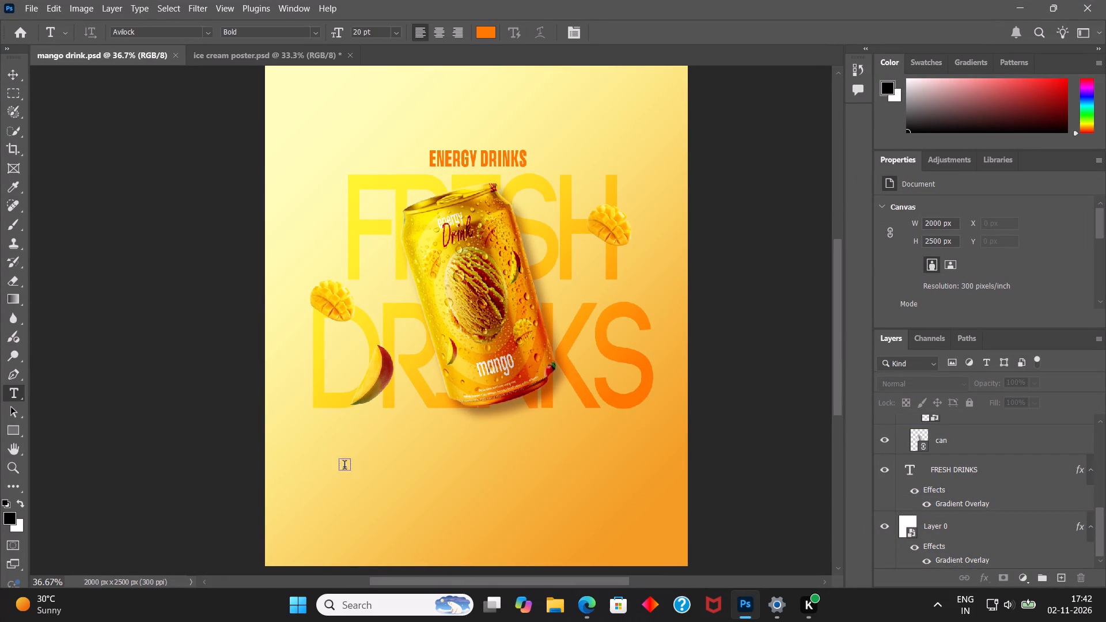
left_click(331, 475)
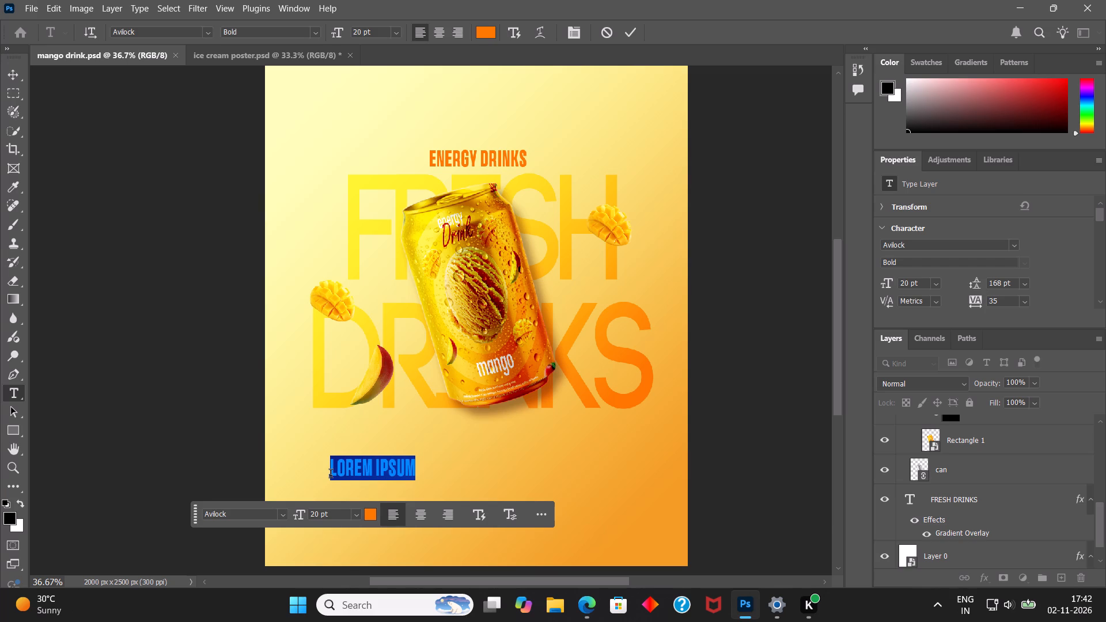
type("The")
key("space")
type("power")
key("space")
type("from")
key("space")
type("something")
key("space")
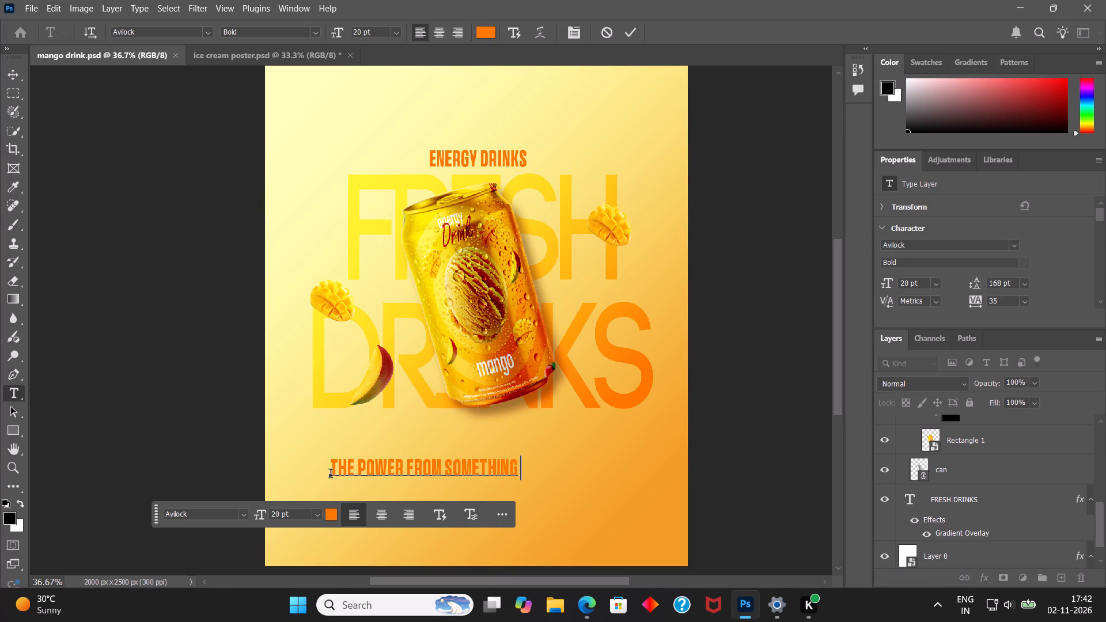
type("such as")
key("space")
type("electricity")
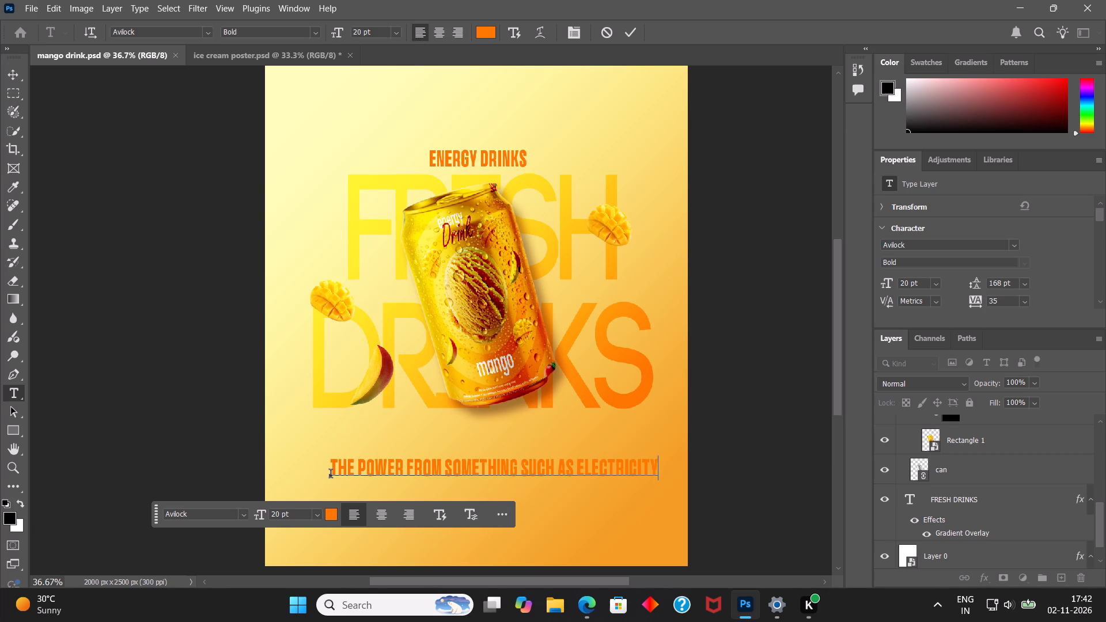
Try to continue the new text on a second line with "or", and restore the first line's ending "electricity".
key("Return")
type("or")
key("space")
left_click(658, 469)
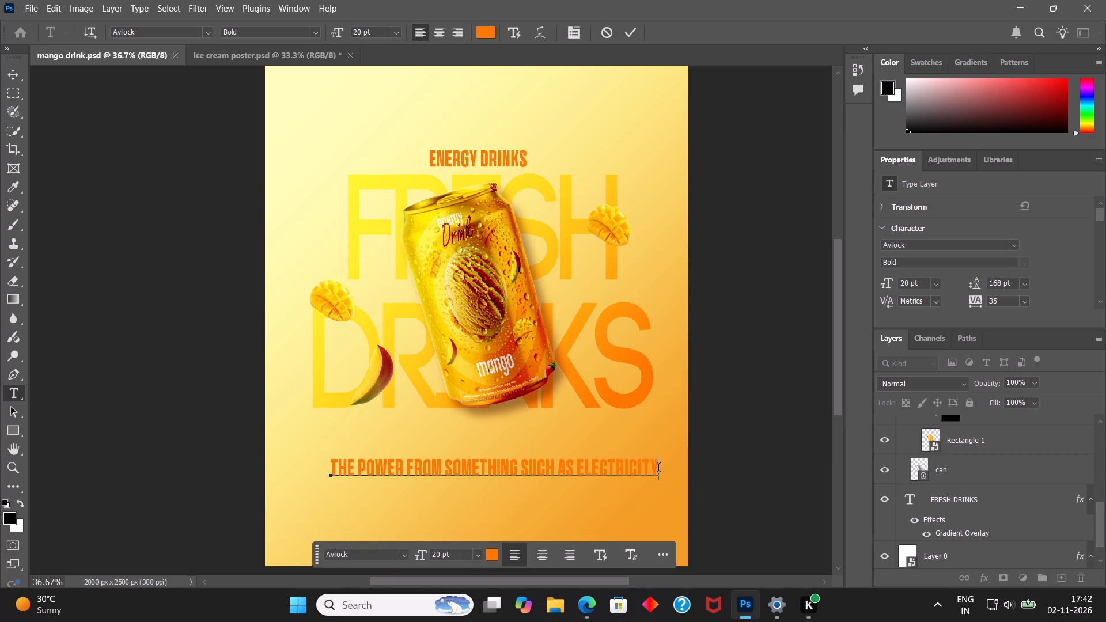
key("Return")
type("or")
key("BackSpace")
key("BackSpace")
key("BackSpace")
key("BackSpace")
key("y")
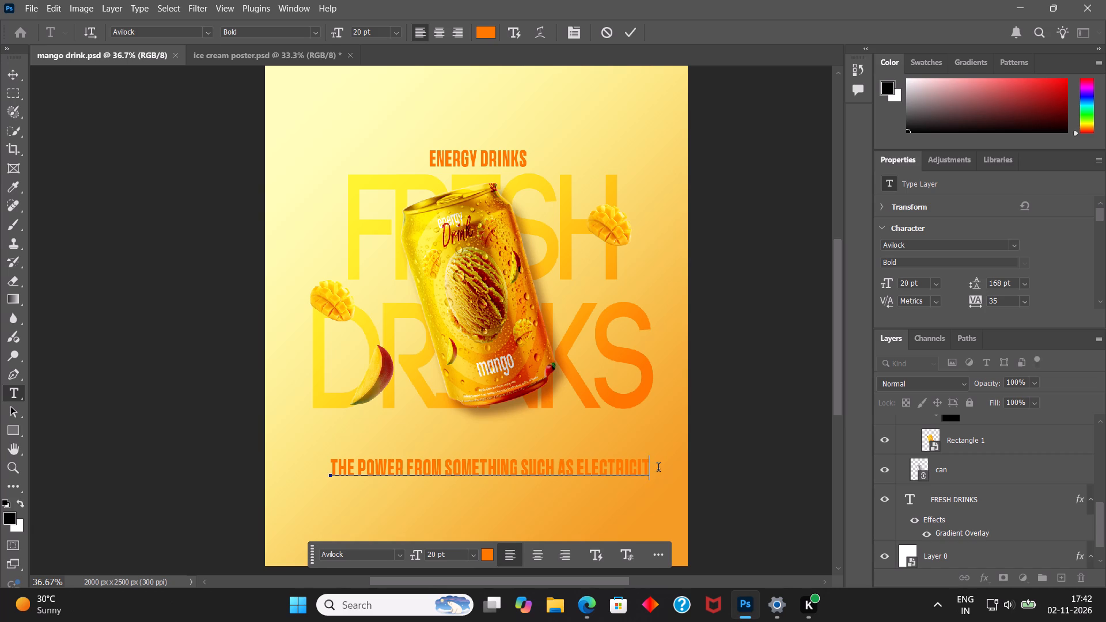
Continue the text line after "electricity" with "or oil that can do work such as providing light and heat".
scroll(1046, 264, "down", 5)
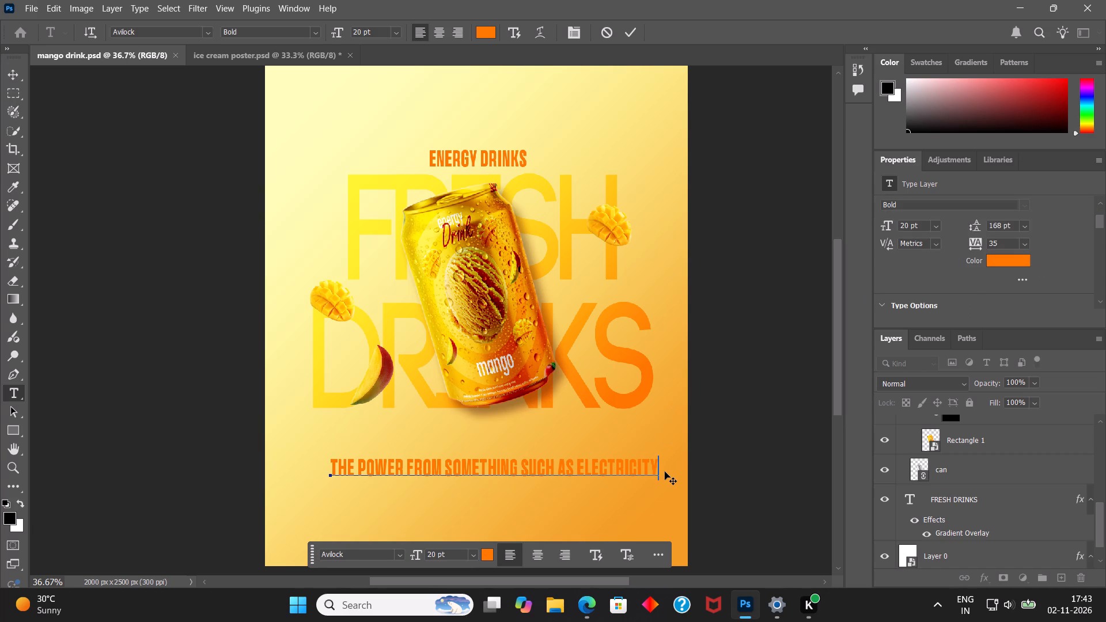
key("space")
type("or")
key("space")
type("oil")
key("space")
type("that can do")
key("space")
type("work such as")
key("space")
type("providing")
key("space")
type("light")
key("space")
type("and heat")
Set the colour of the whole description text to white (#ffffff).
key("ctrl+a")
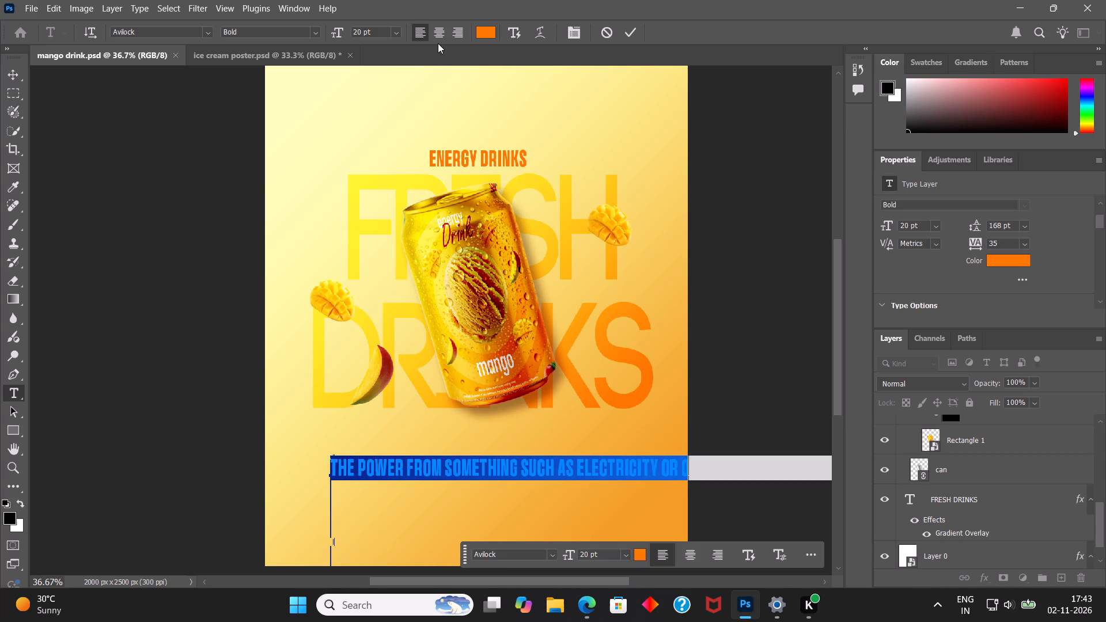
left_click(479, 32)
left_click_drag(741, 266, 638, 143)
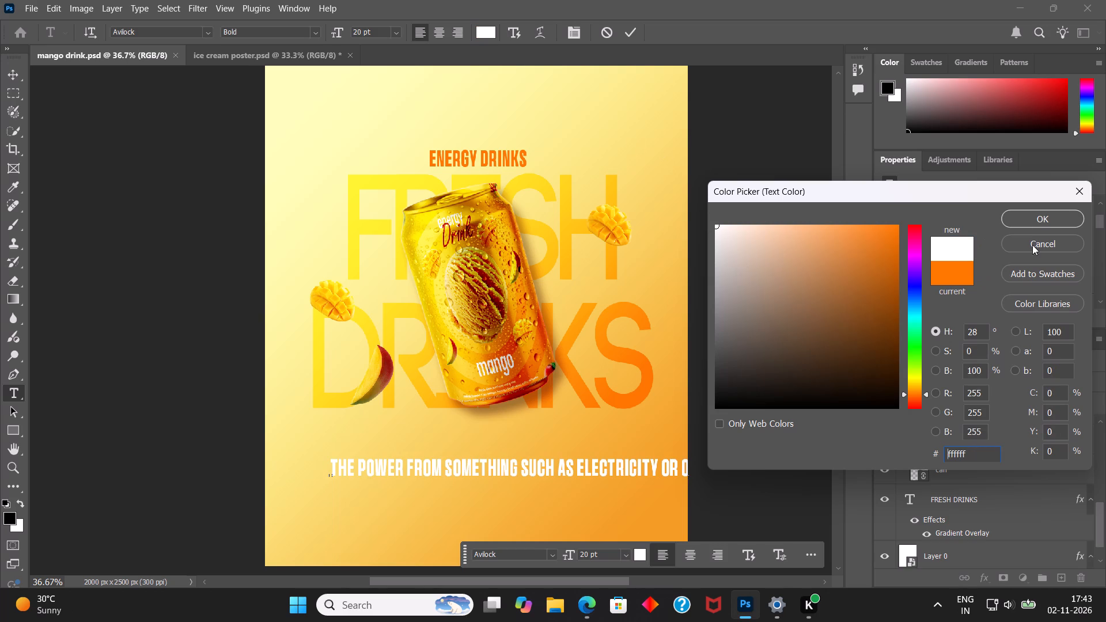
left_click(1028, 223)
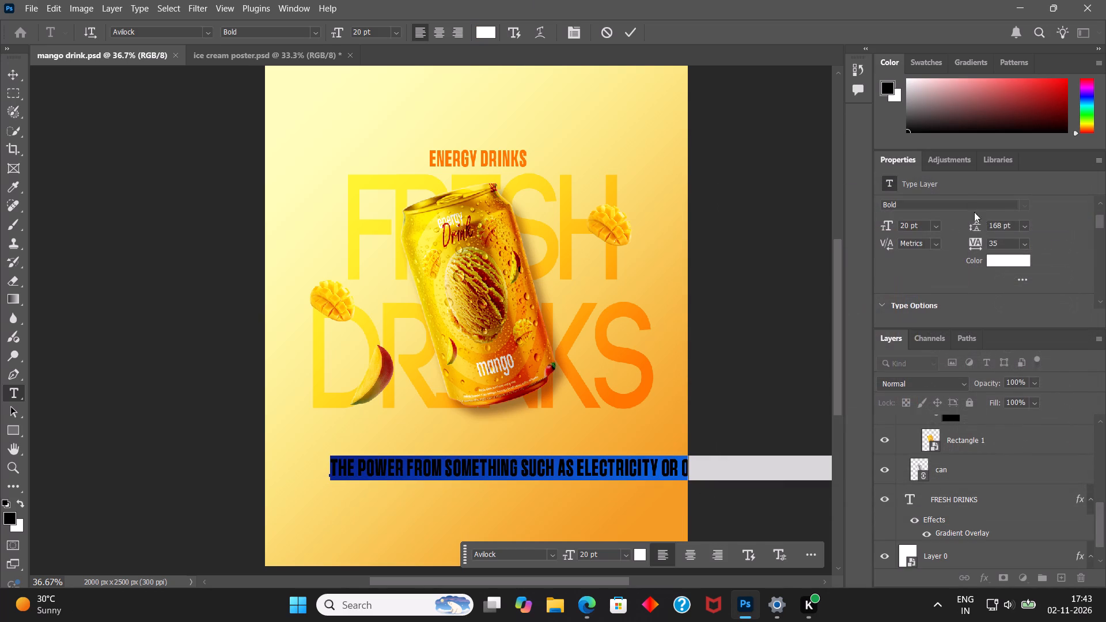
Change the description text's font to Agency FB Bold.
left_click(1023, 205)
left_click(974, 206)
scroll(1033, 221, "up", 3)
left_click(1014, 222)
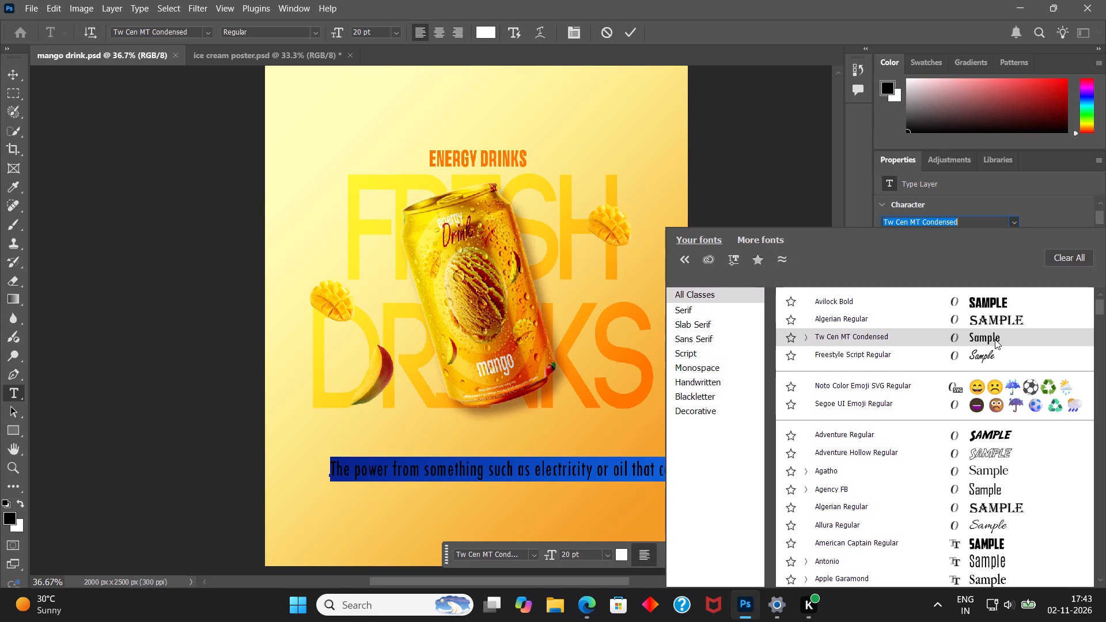
scroll(995, 339, "down", 3)
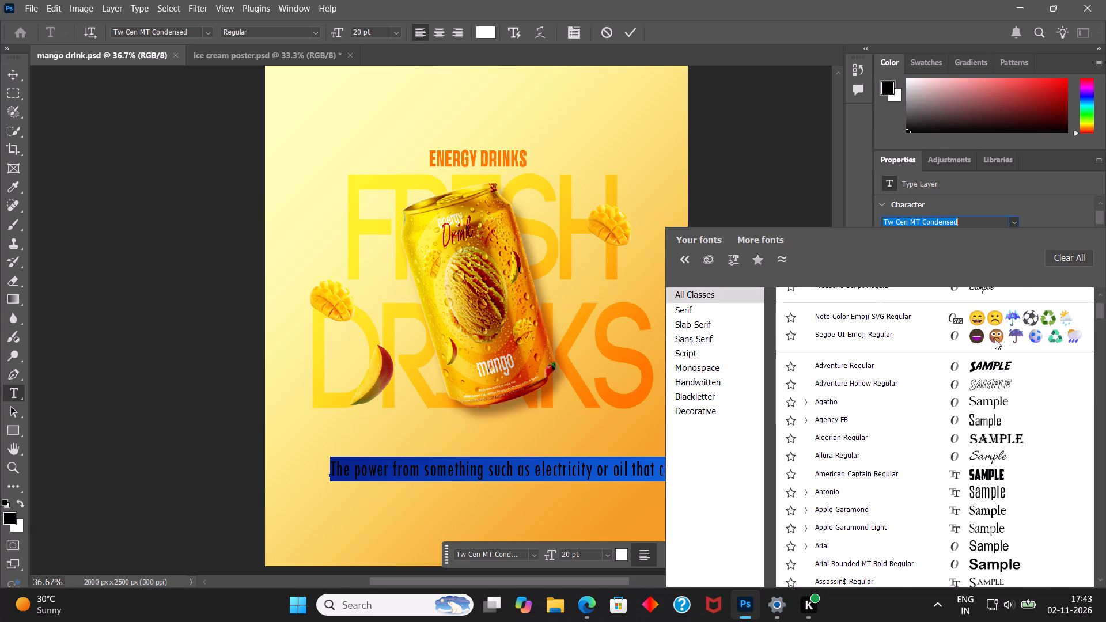
scroll(995, 339, "down", 7)
scroll(995, 339, "up", 4)
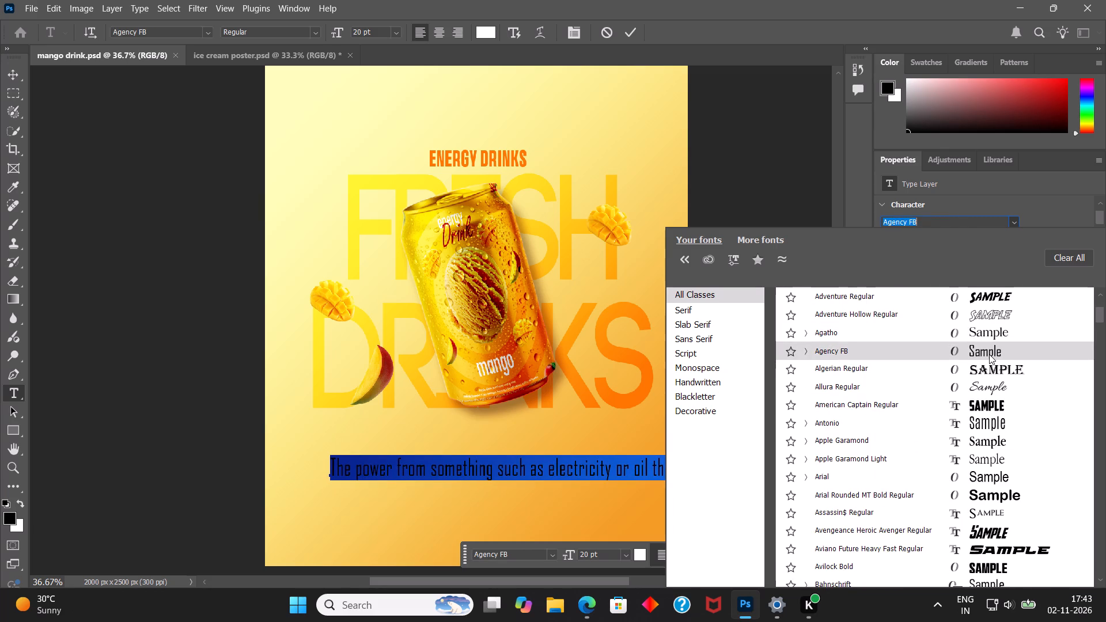
left_click(808, 354)
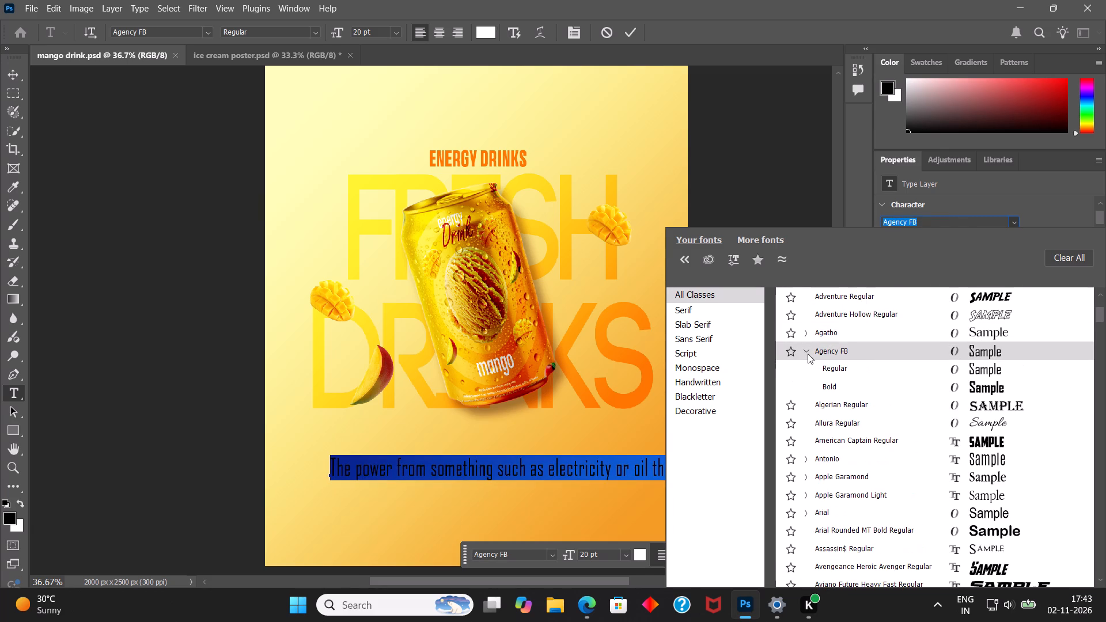
left_click(832, 384)
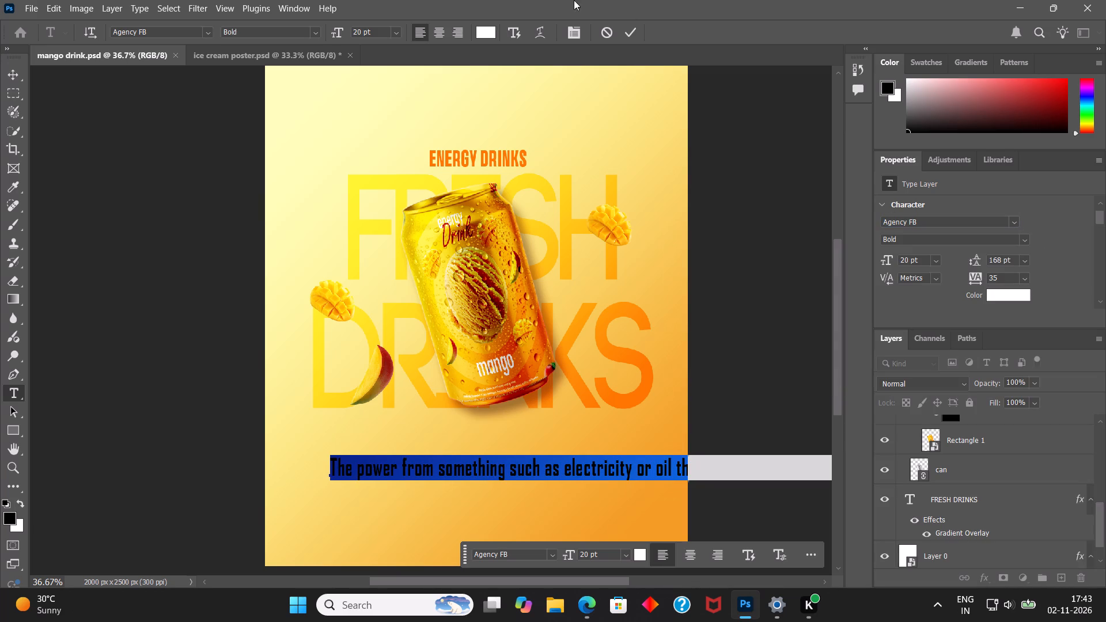
left_click(613, 479)
left_click(642, 472)
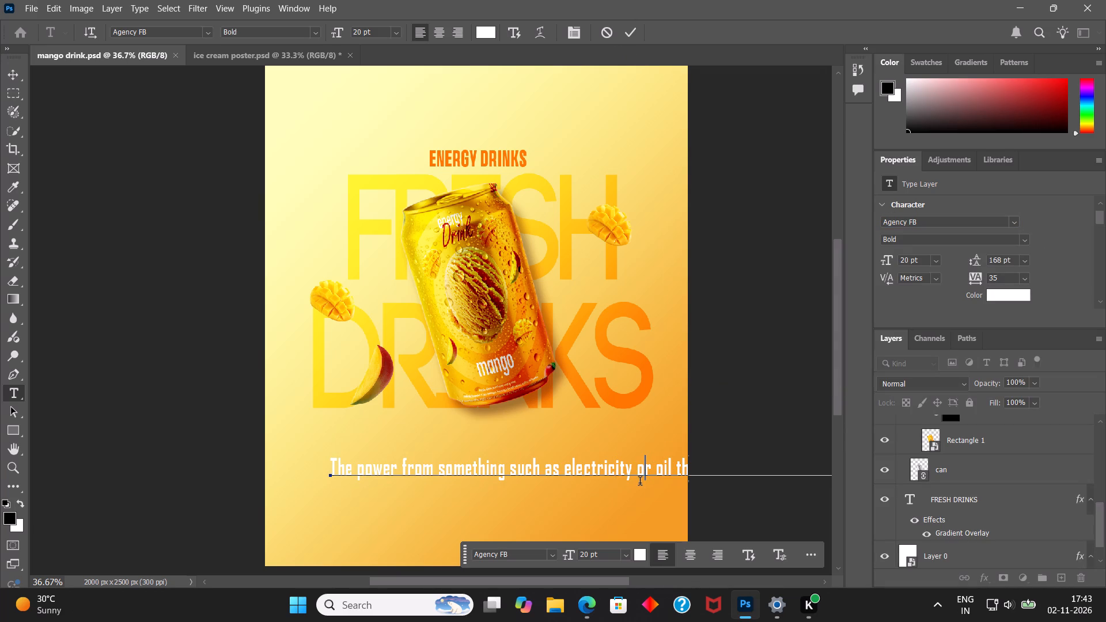
Examine the small description text at the bottom of ice cream poster.psd, and return to mango drink.psd.
left_click(274, 63)
double_click(421, 536)
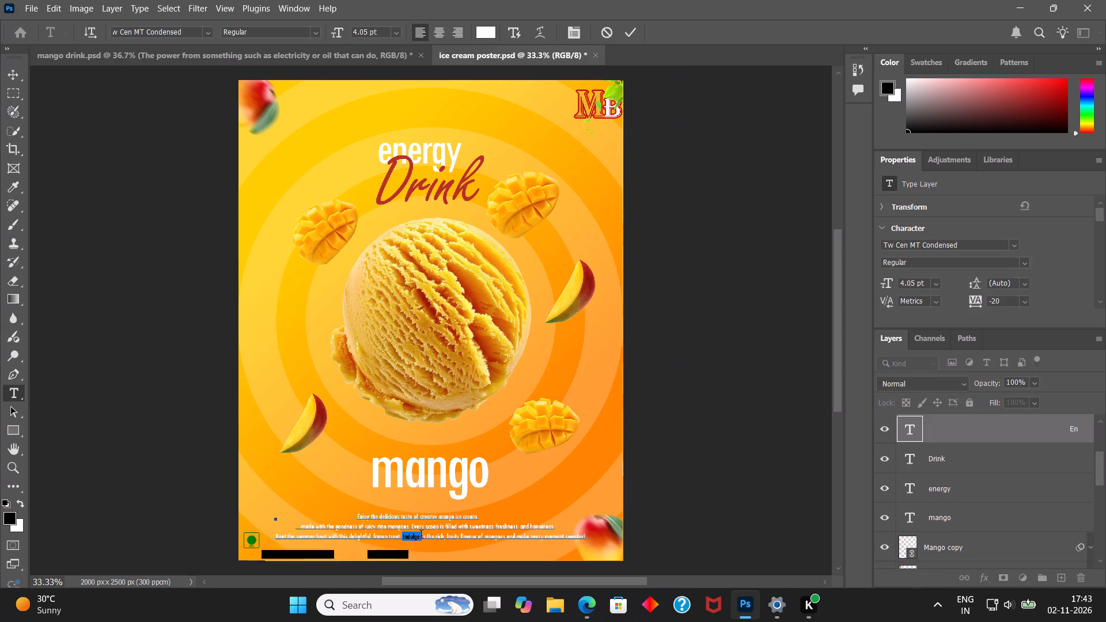
left_click(126, 57)
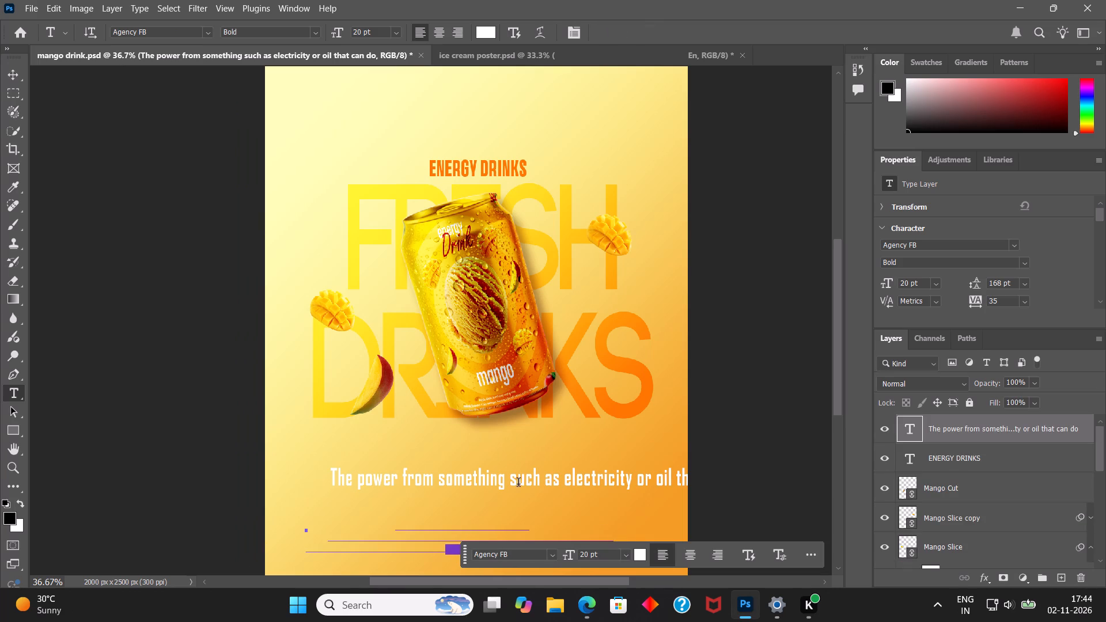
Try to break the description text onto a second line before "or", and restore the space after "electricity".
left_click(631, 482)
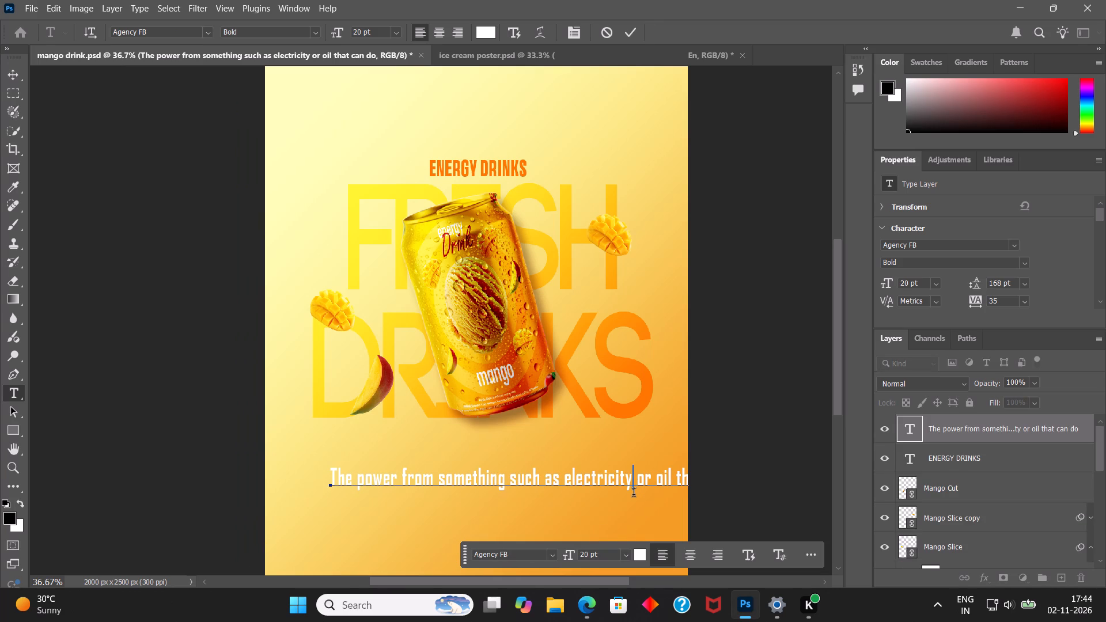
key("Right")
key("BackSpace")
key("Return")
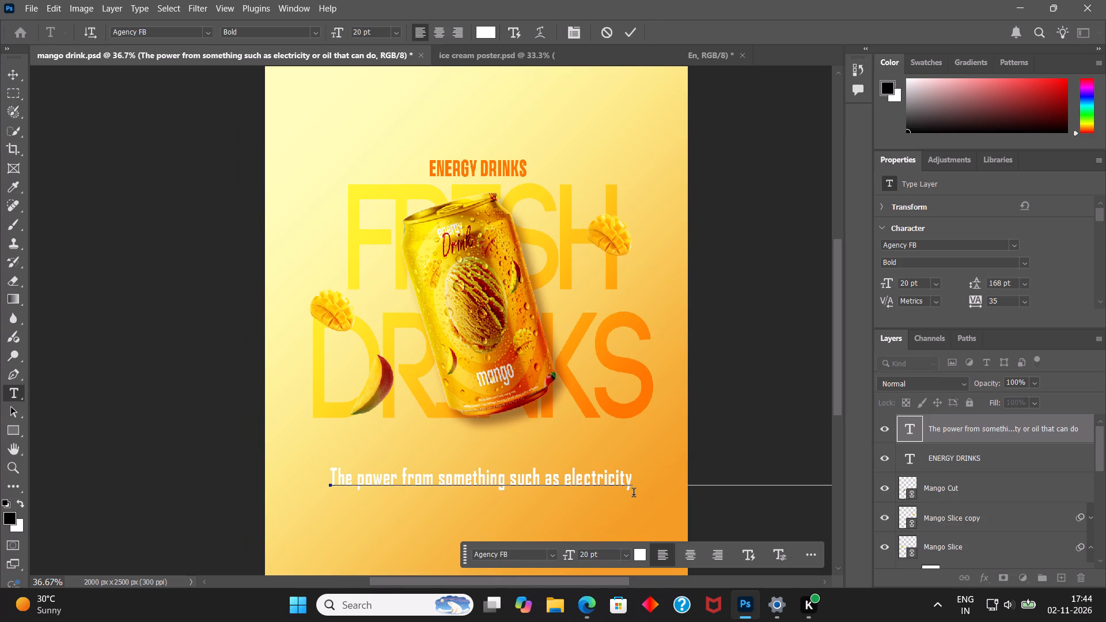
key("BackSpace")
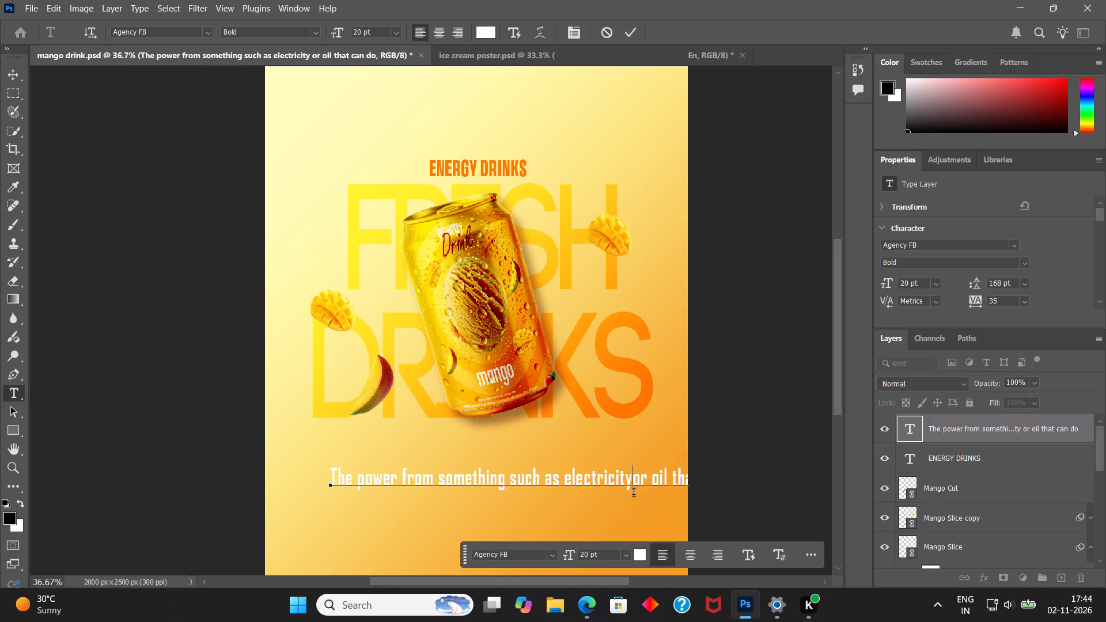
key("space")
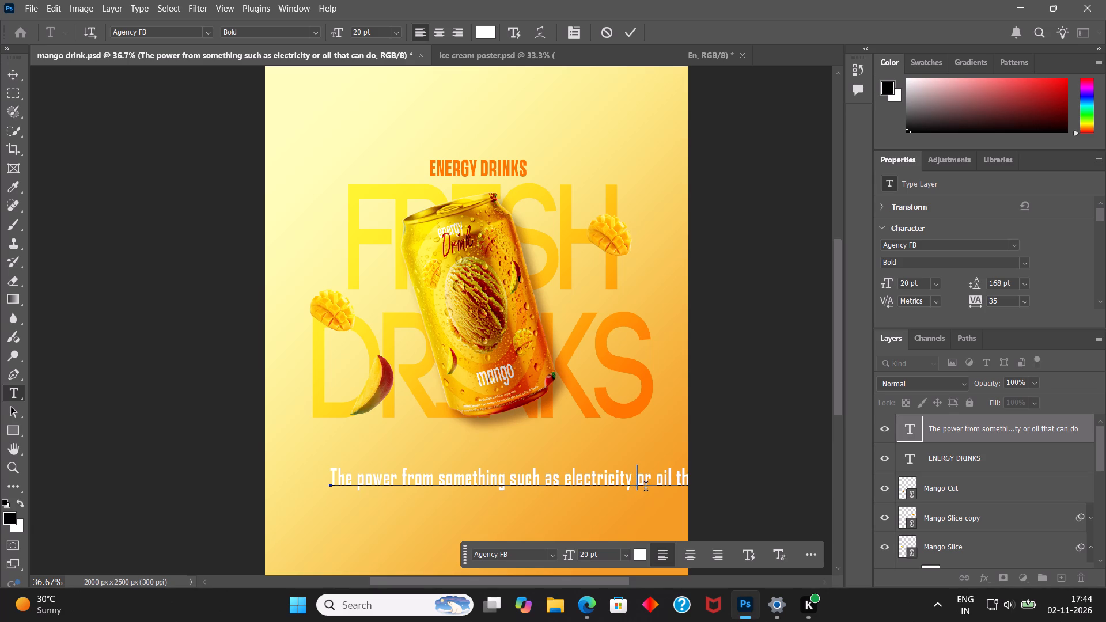
Commit the description text and activate the Move tool on its layer.
key("ctrl+a")
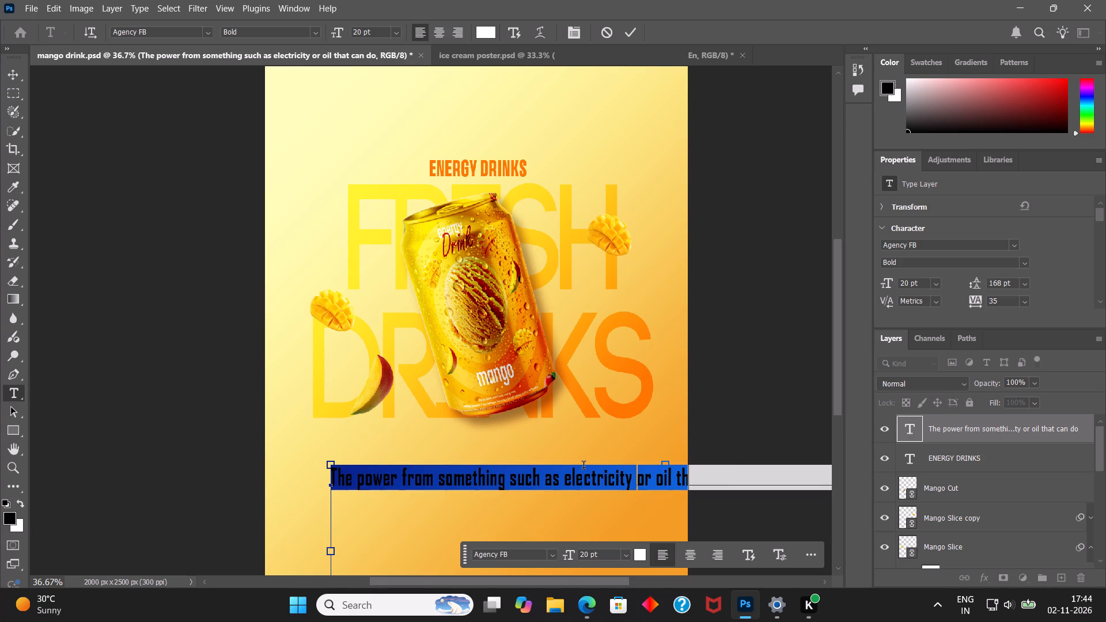
scroll(584, 467, "down", 11, "alt")
left_click(631, 37)
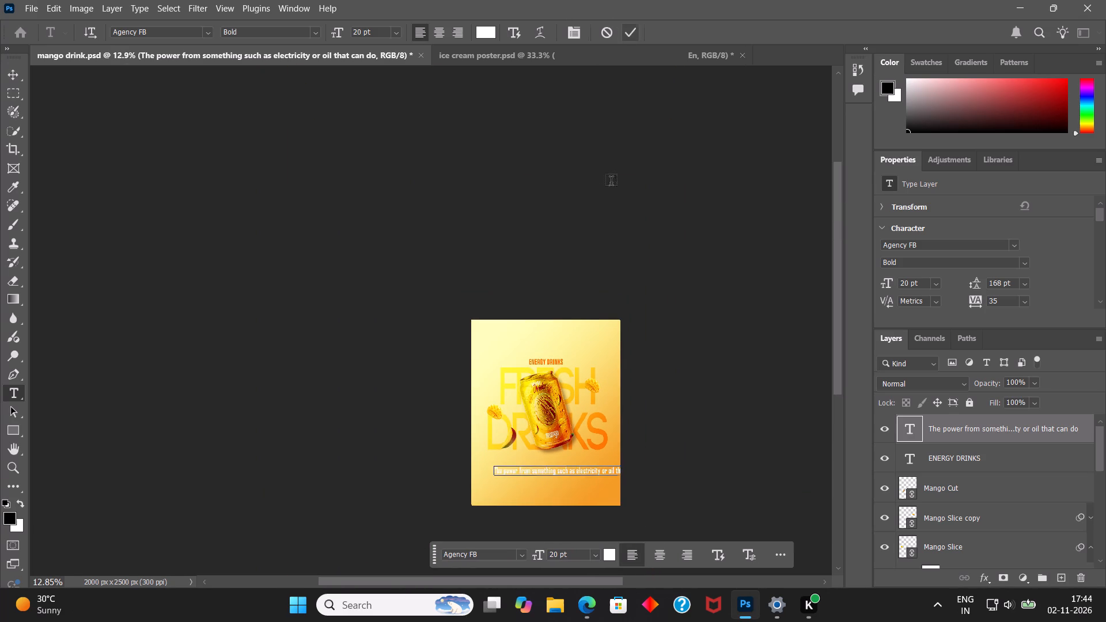
left_click(15, 73)
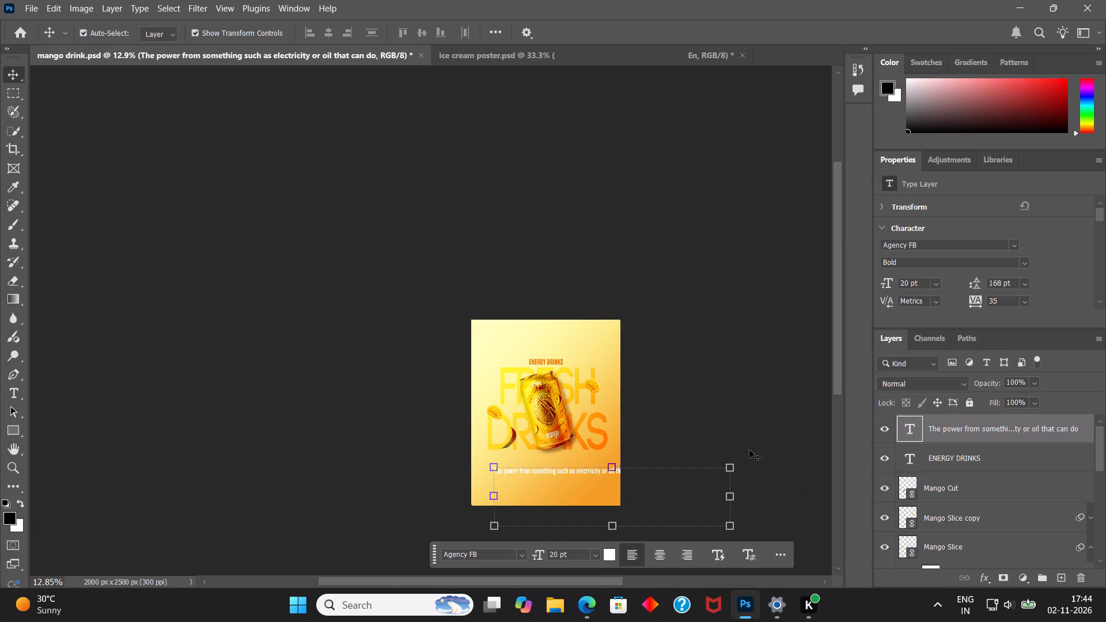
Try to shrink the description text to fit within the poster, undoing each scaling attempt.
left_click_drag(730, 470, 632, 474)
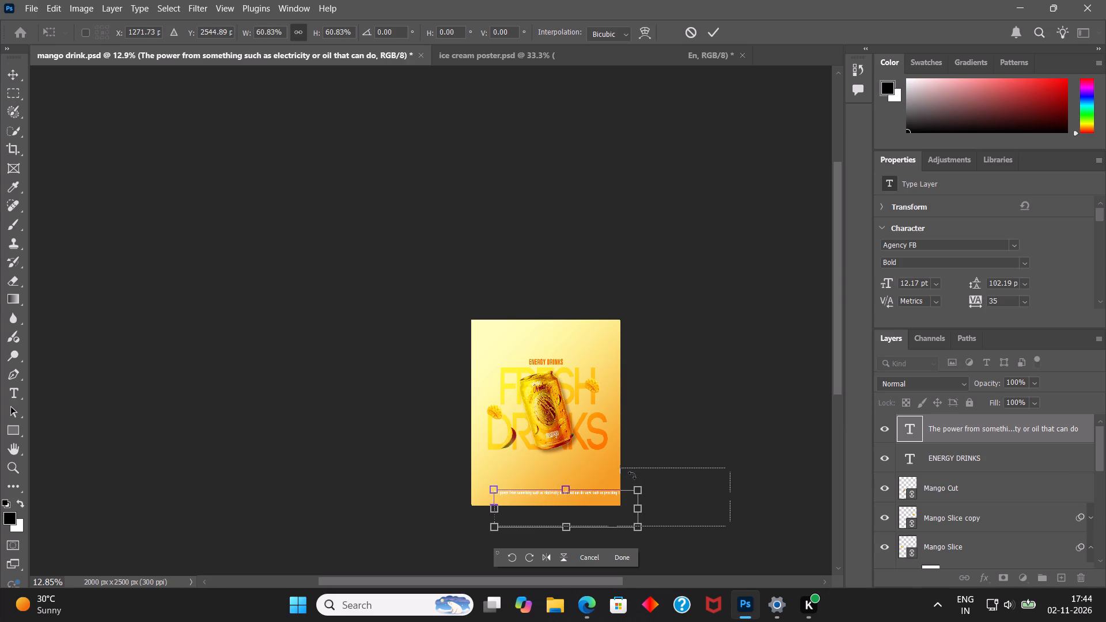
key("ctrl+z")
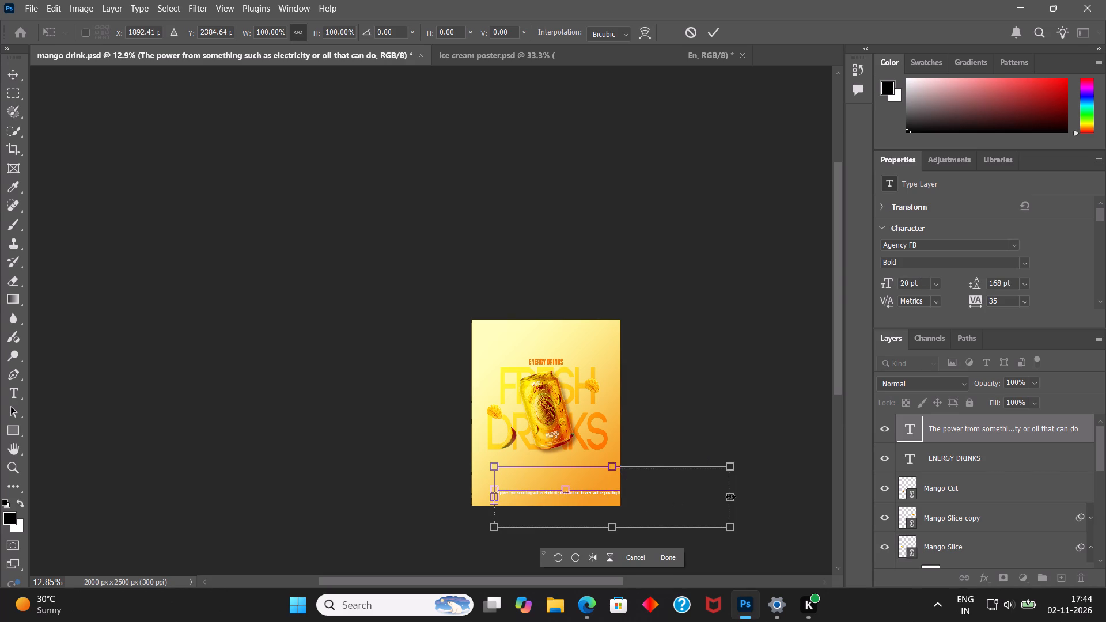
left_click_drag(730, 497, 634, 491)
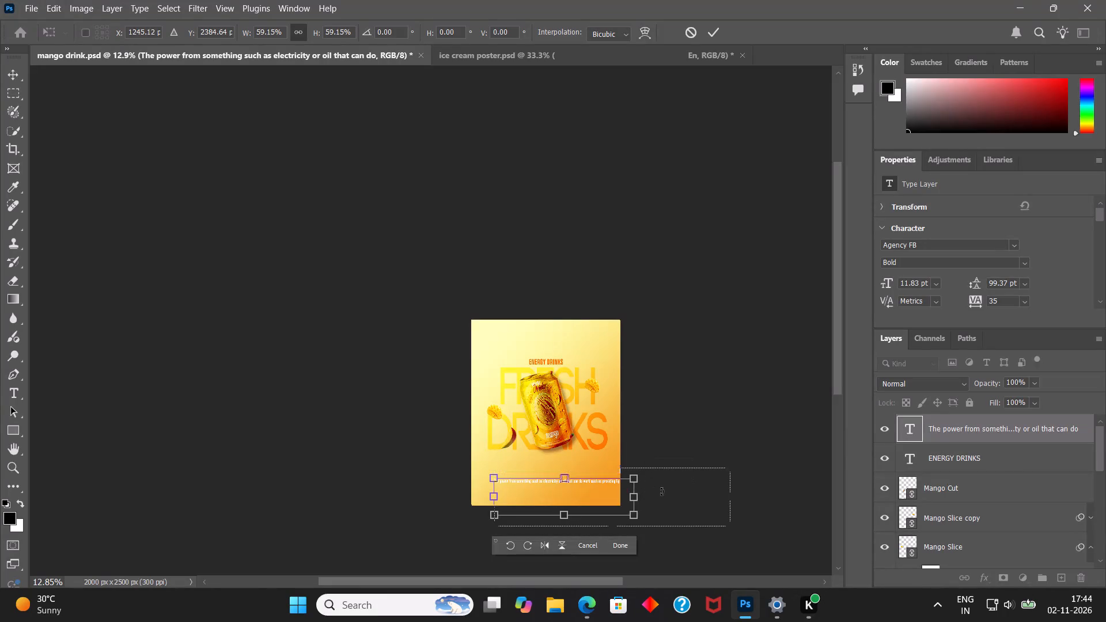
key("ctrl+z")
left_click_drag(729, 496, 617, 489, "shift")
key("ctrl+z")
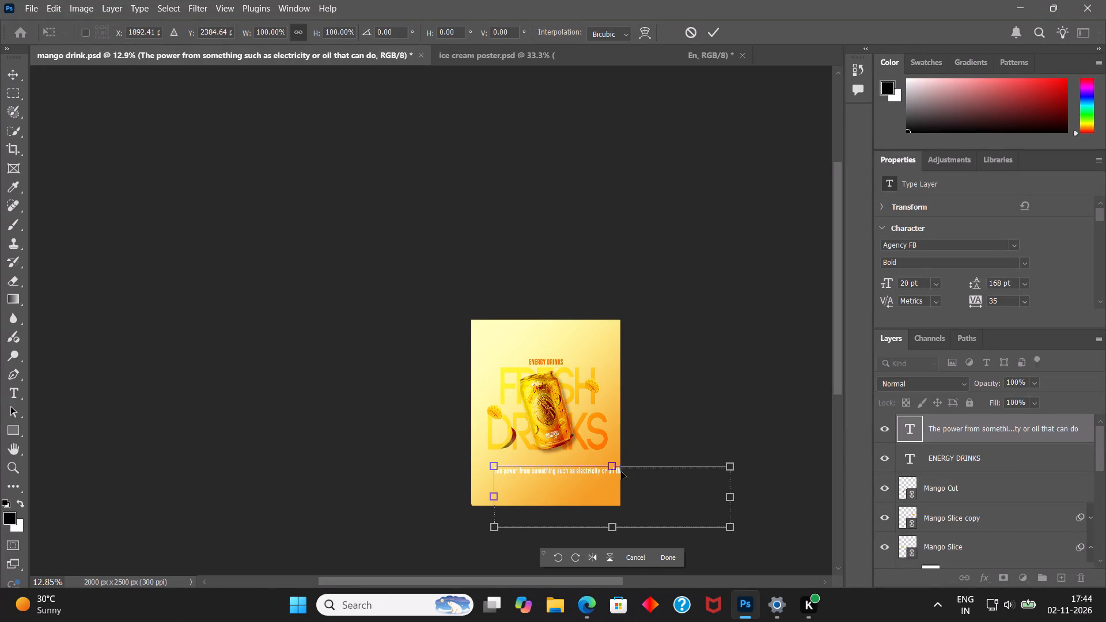
Scale the description text to about 79% (15.83 pt) and position it across the poster just below the can.
left_click_drag(603, 483, 555, 479)
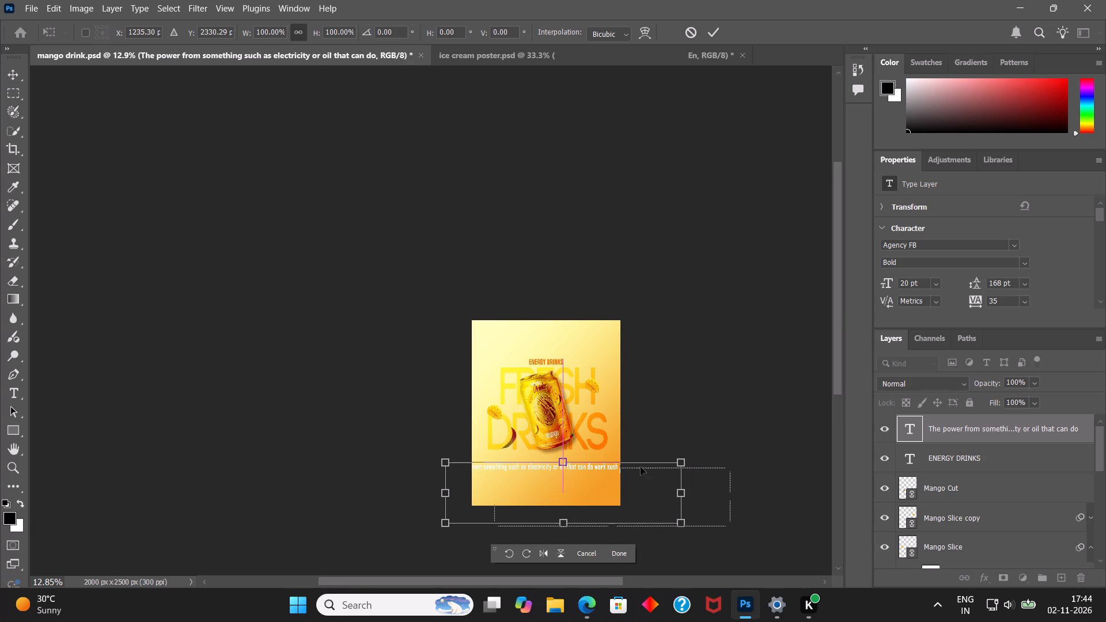
left_click_drag(682, 462, 633, 475)
left_click_drag(571, 488, 573, 484)
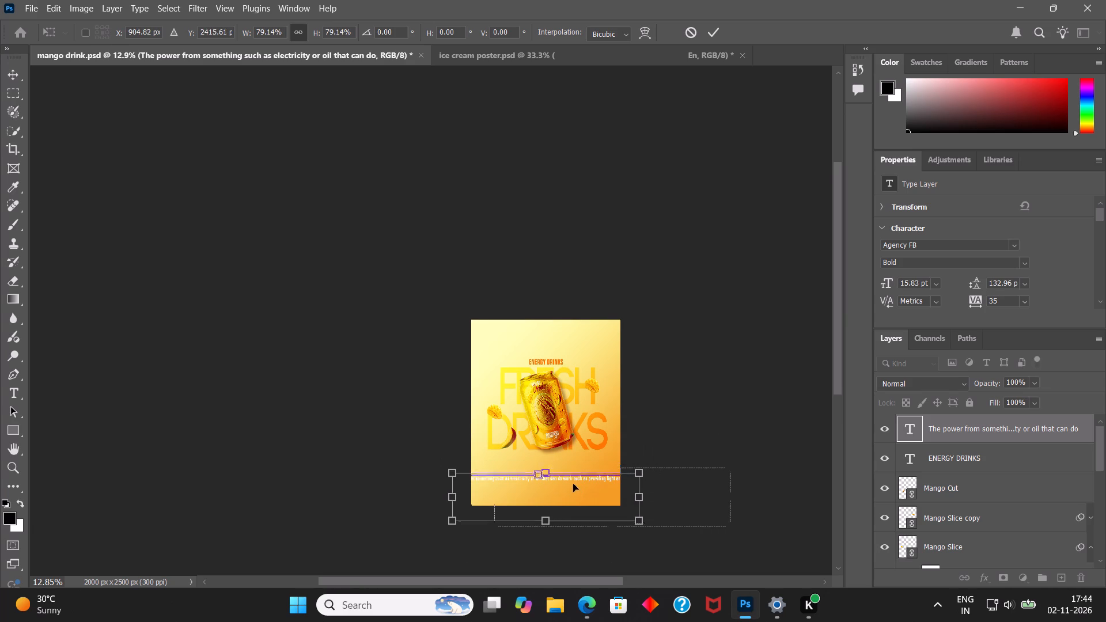
left_click_drag(573, 484, 584, 471)
Break the description text onto a new line between "electricity" and "or", removing the space there.
scroll(536, 468, "up", 8, "alt")
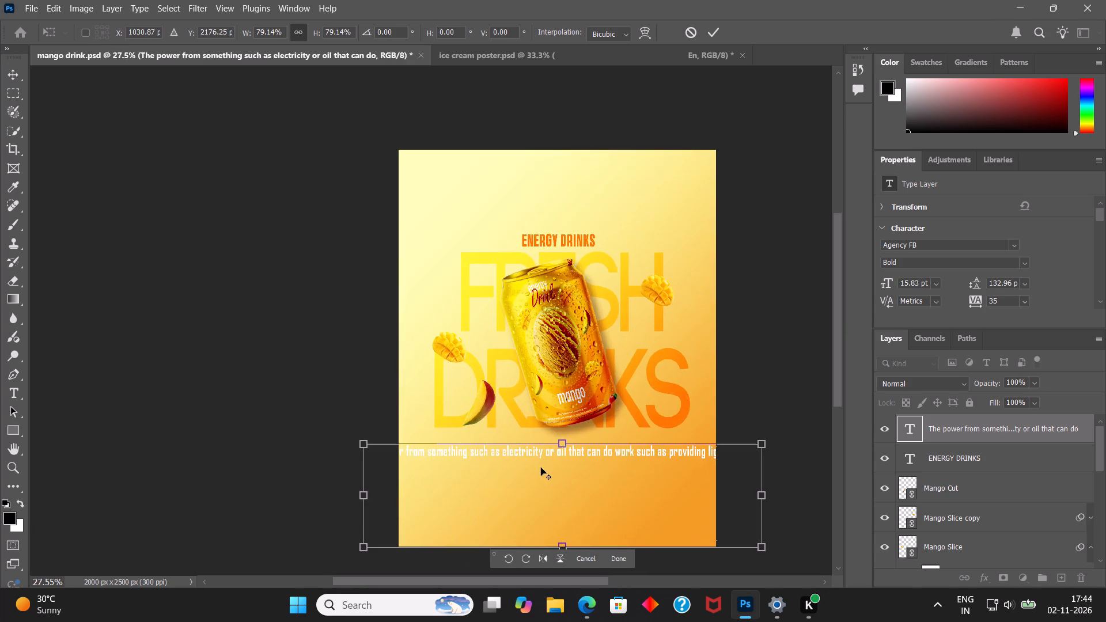
scroll(544, 467, "up", 4, "alt")
double_click(557, 450)
triple_click(545, 447)
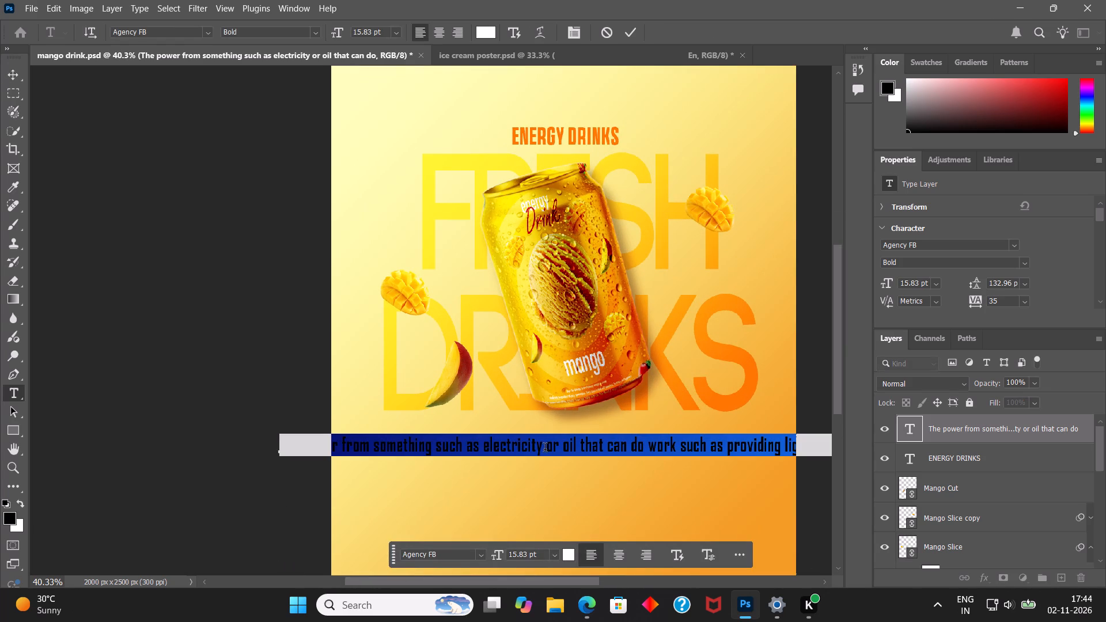
left_click(545, 449)
left_click(550, 456)
key("BackSpace")
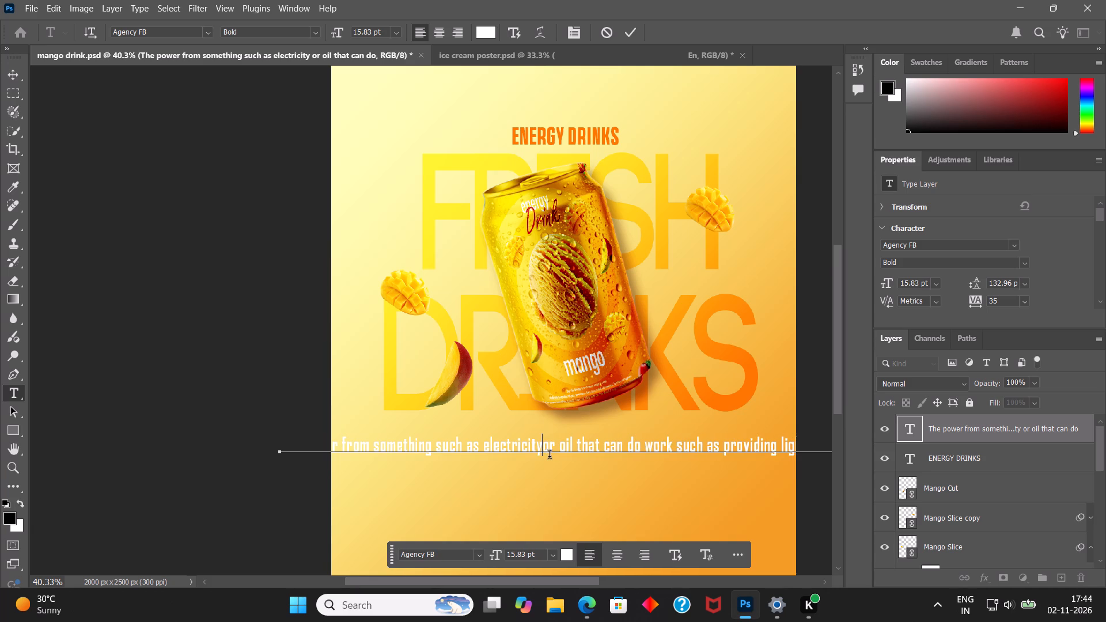
key("Return")
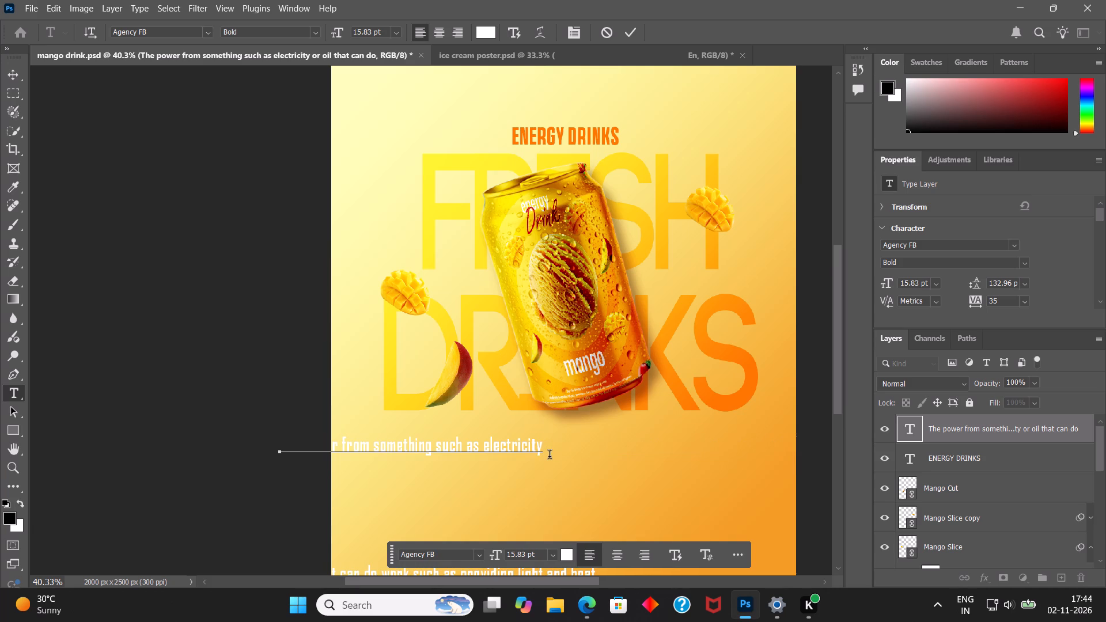
Try 0 pt leading on the whole description text, set it to Auto instead, and commit the text.
key("ctrl+a")
scroll(1052, 297, "down", 3)
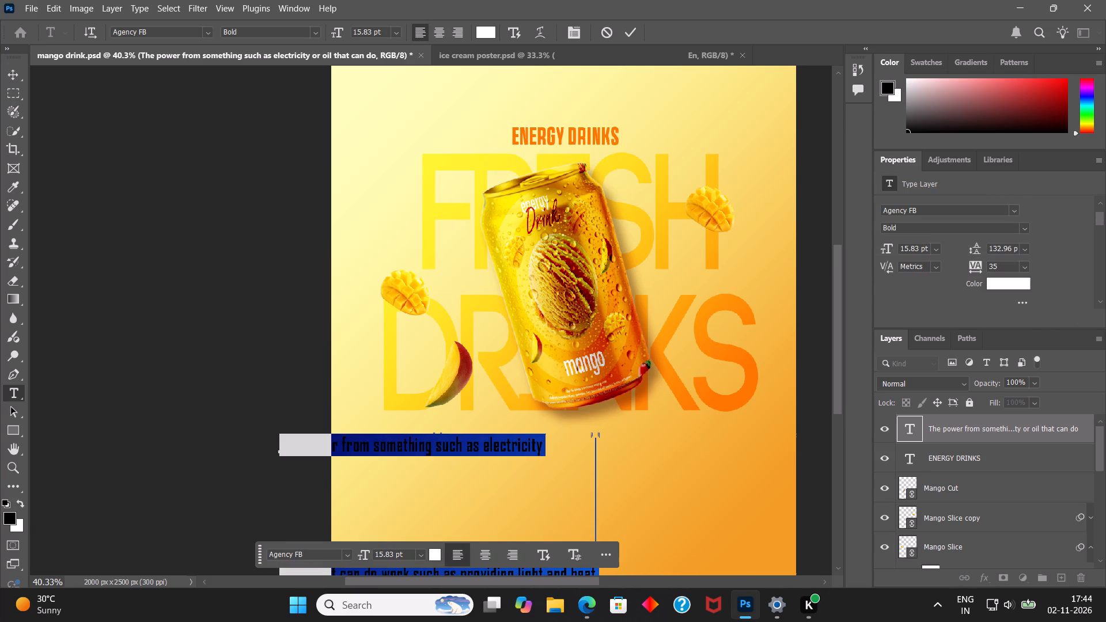
left_click_drag(1005, 248, 940, 253)
key("ctrl+a")
key("0")
key("Return")
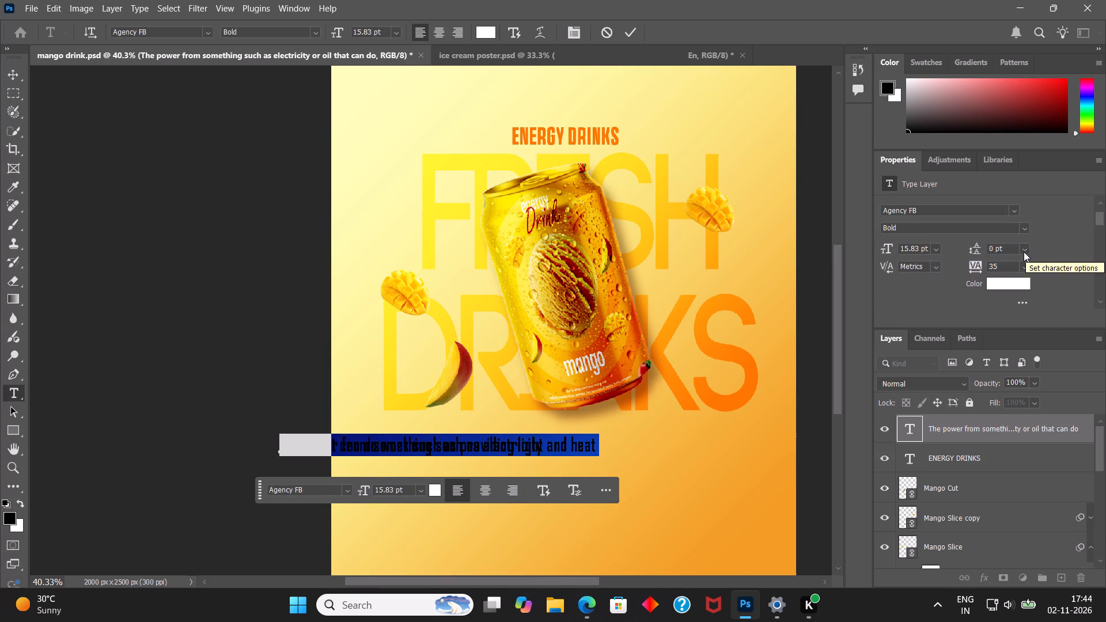
left_click(1024, 252)
left_click(1020, 262)
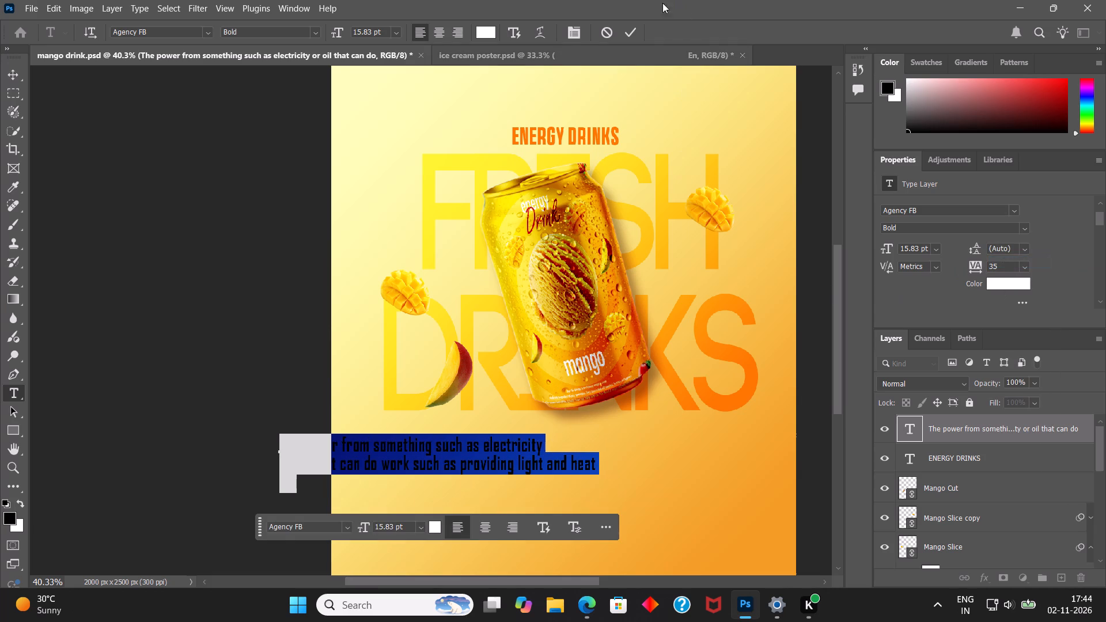
left_click(634, 36)
Move the description text block horizontally into the poster so it sits roughly centred below the can.
left_click_drag(461, 449, 542, 452)
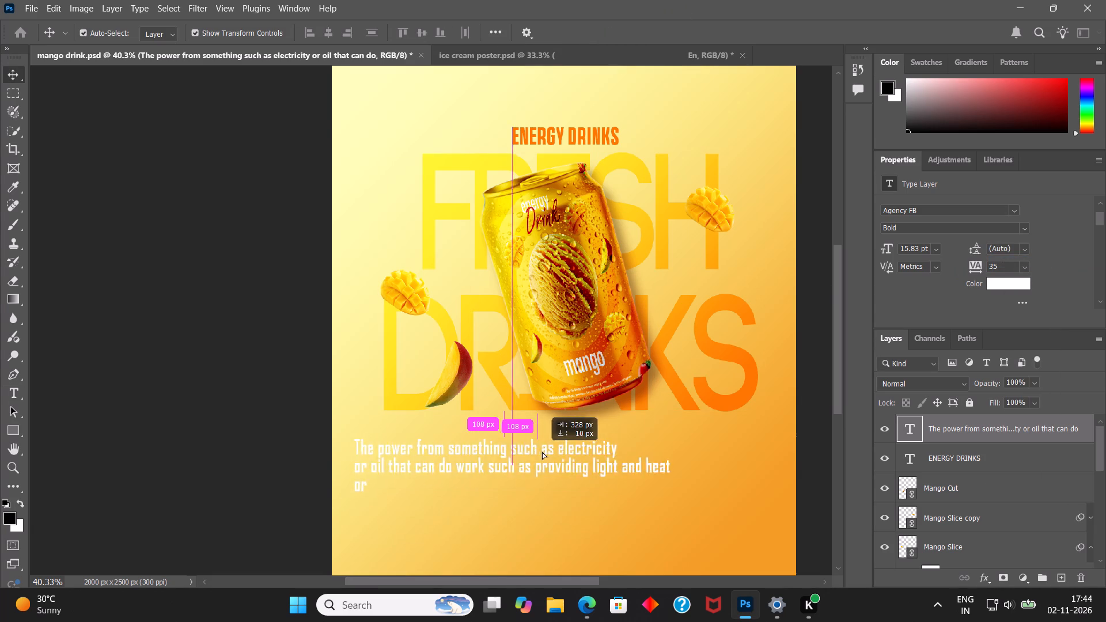
left_click_drag(542, 452, 574, 450)
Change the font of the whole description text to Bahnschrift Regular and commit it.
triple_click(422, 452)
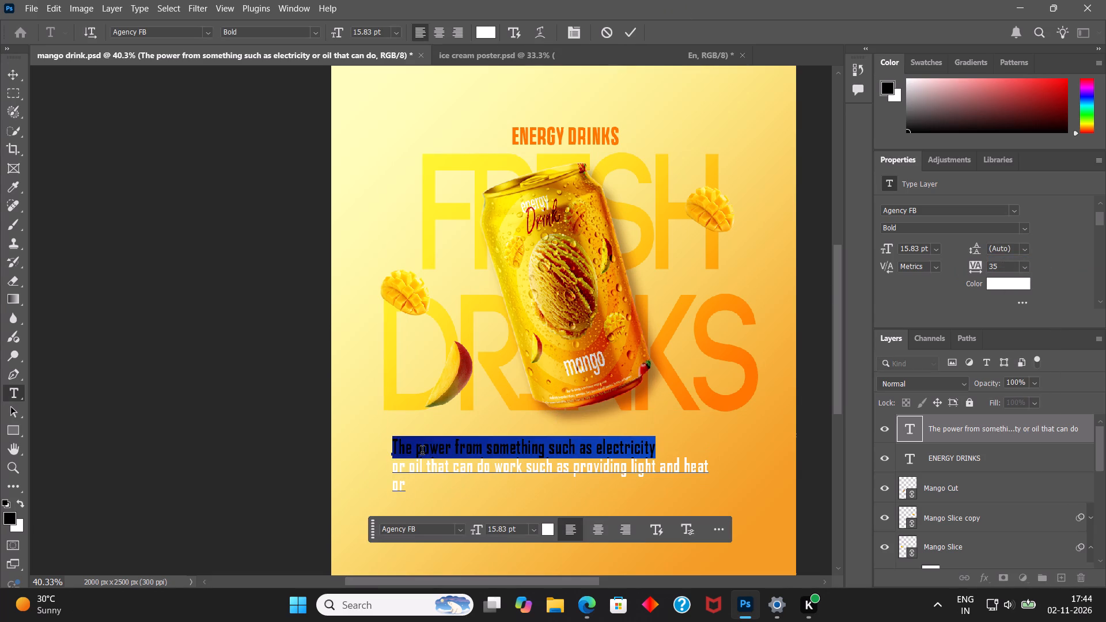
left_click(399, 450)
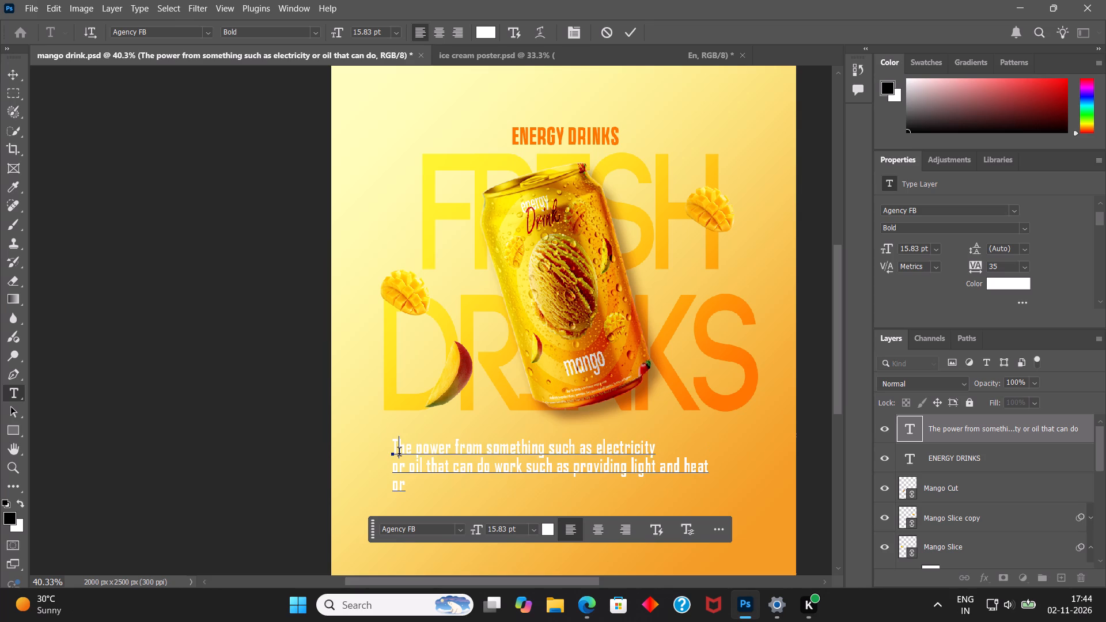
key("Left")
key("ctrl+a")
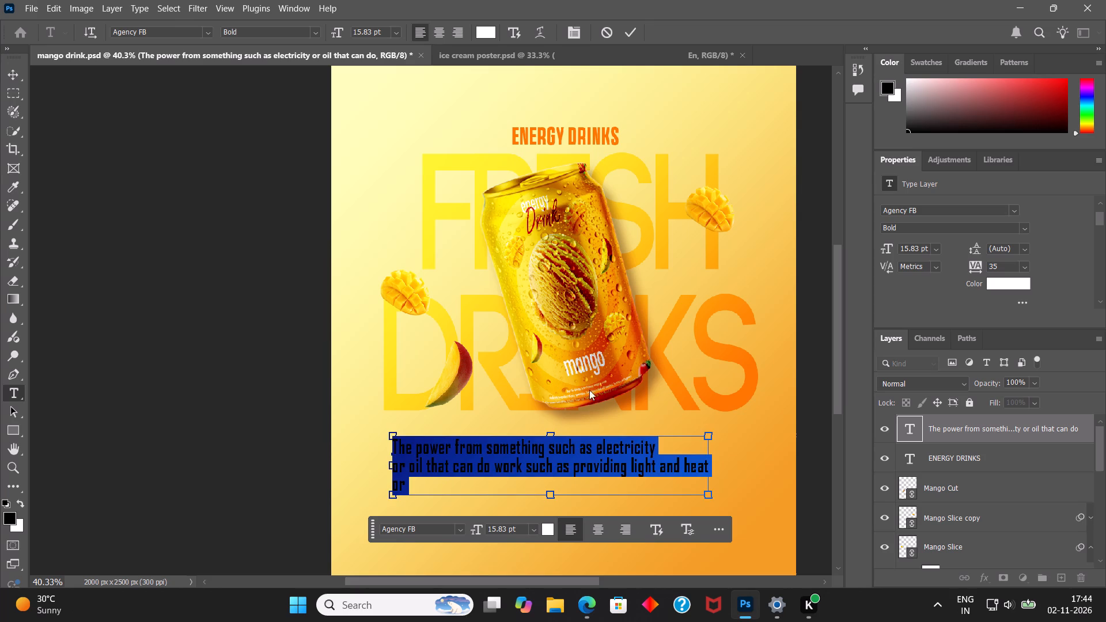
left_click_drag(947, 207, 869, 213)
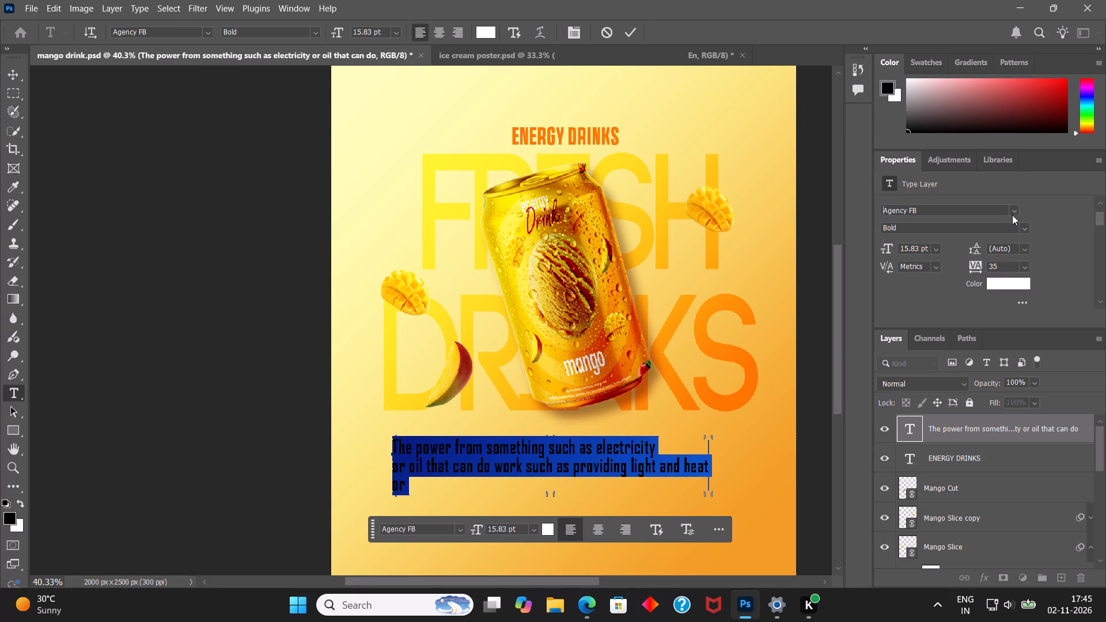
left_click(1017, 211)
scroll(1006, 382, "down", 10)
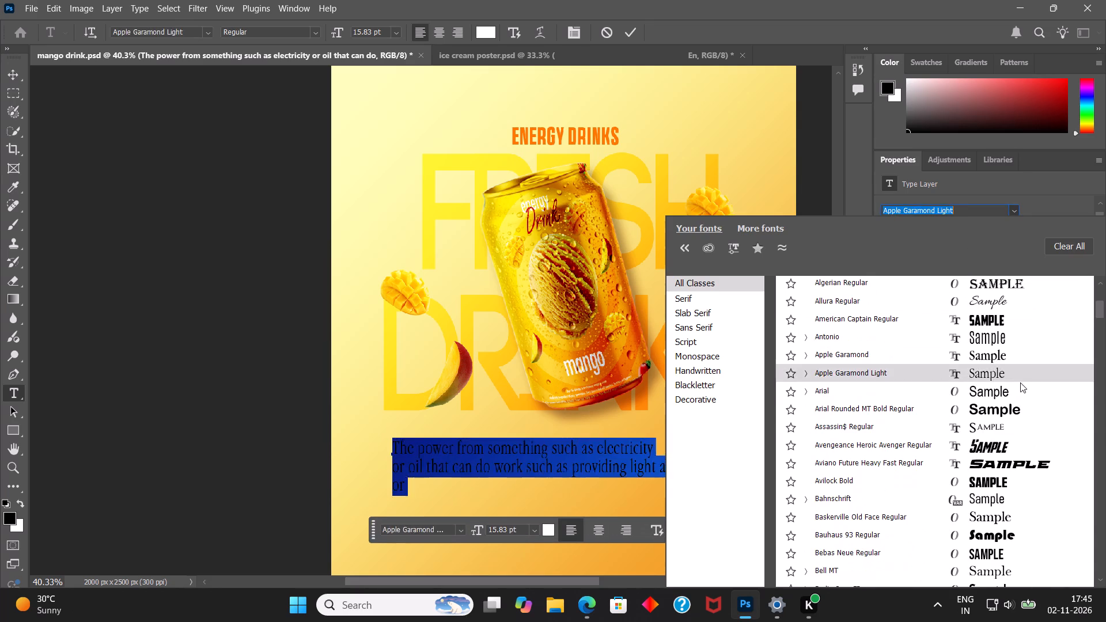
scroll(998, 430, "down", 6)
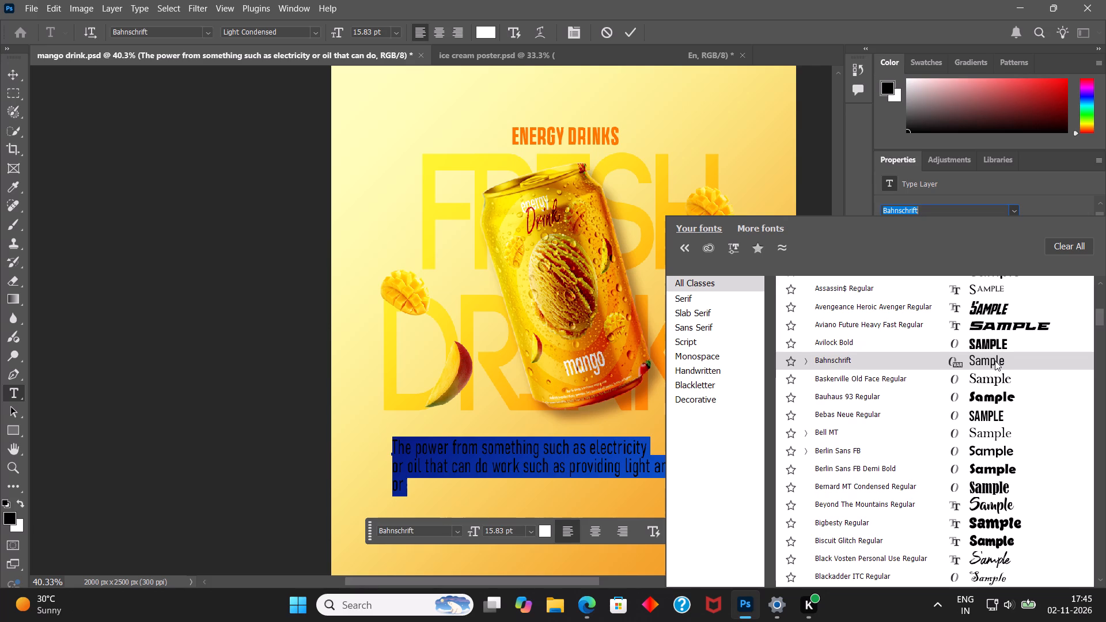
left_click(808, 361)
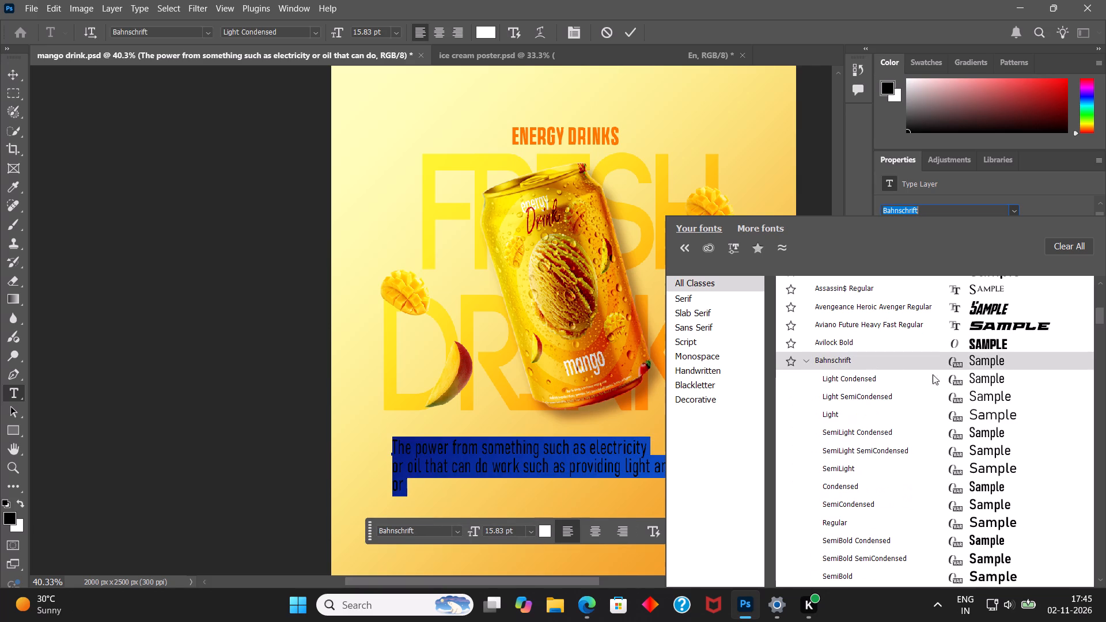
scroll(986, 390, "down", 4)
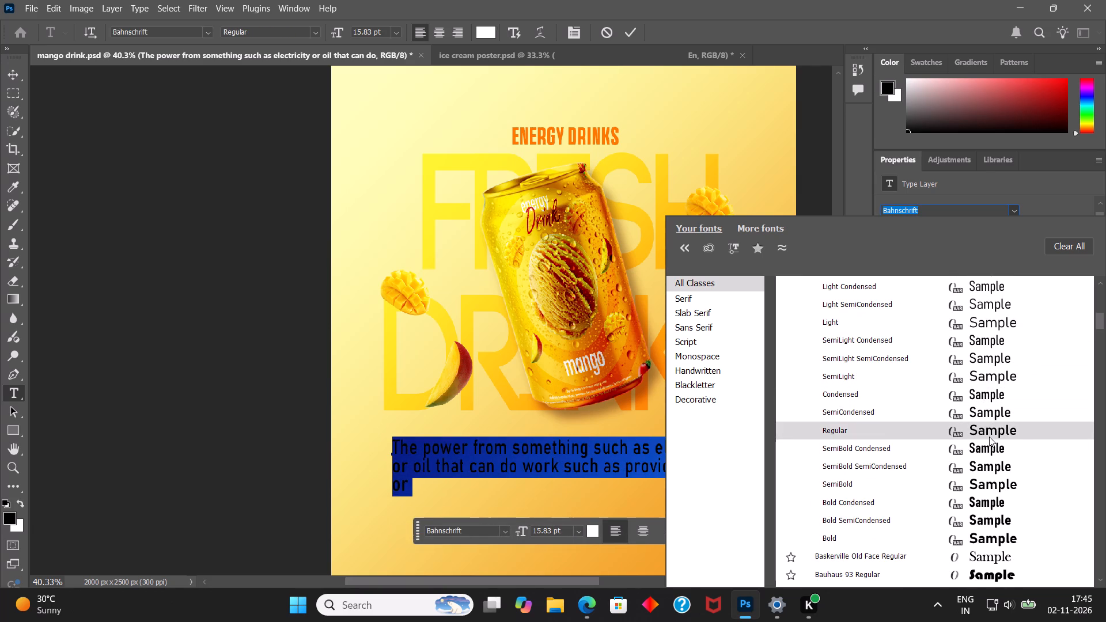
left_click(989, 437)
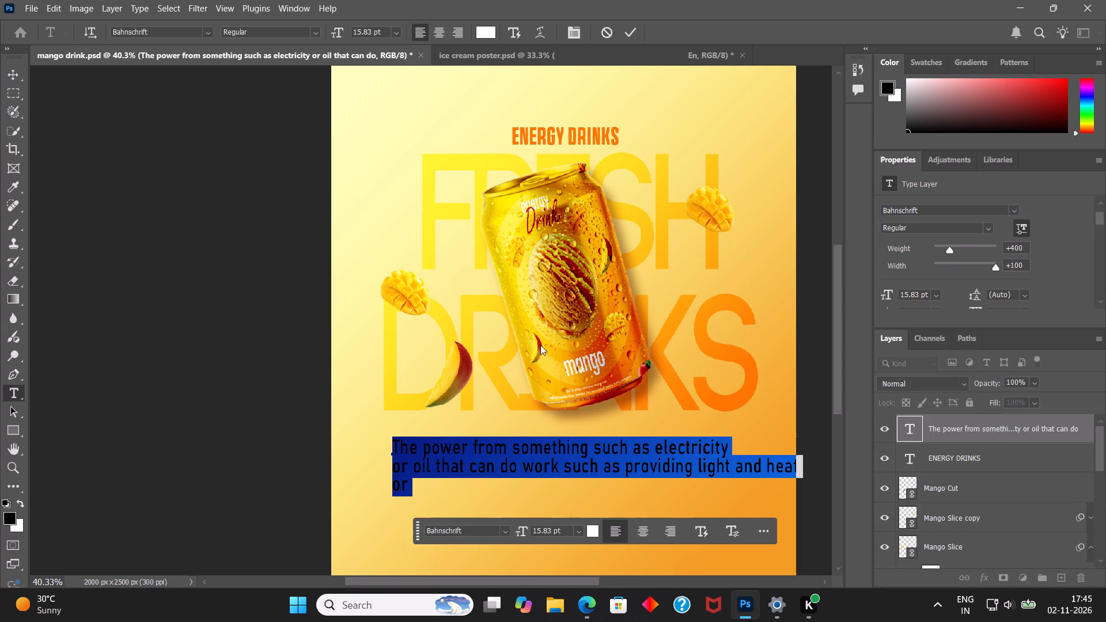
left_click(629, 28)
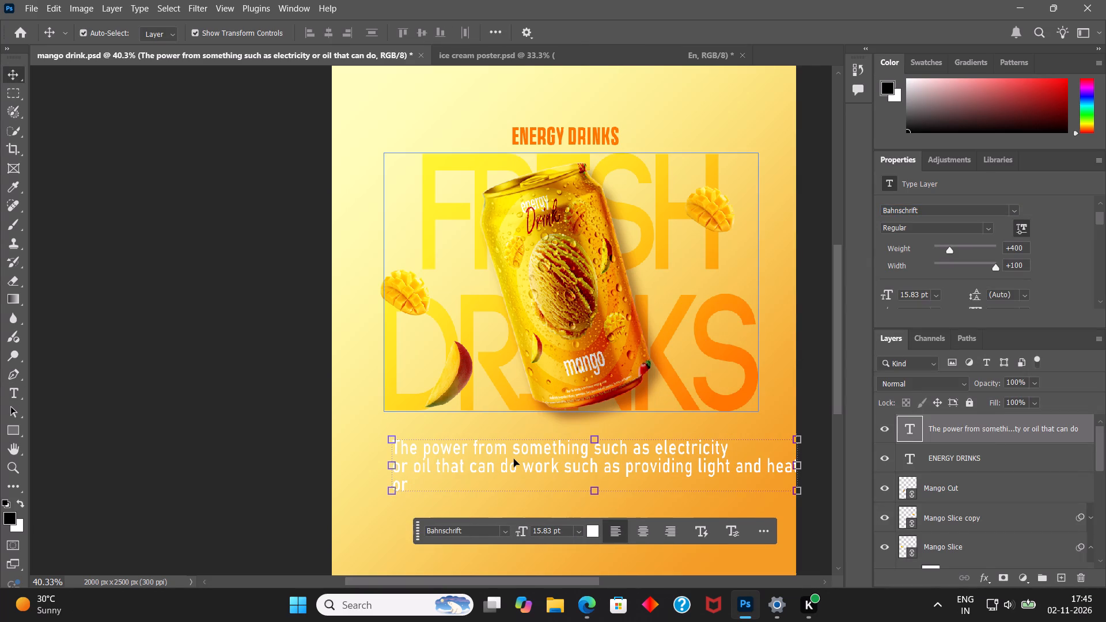
Browse other fonts for the whole description text, apply Calibri Light, then commit and deselect the layer.
double_click(514, 459)
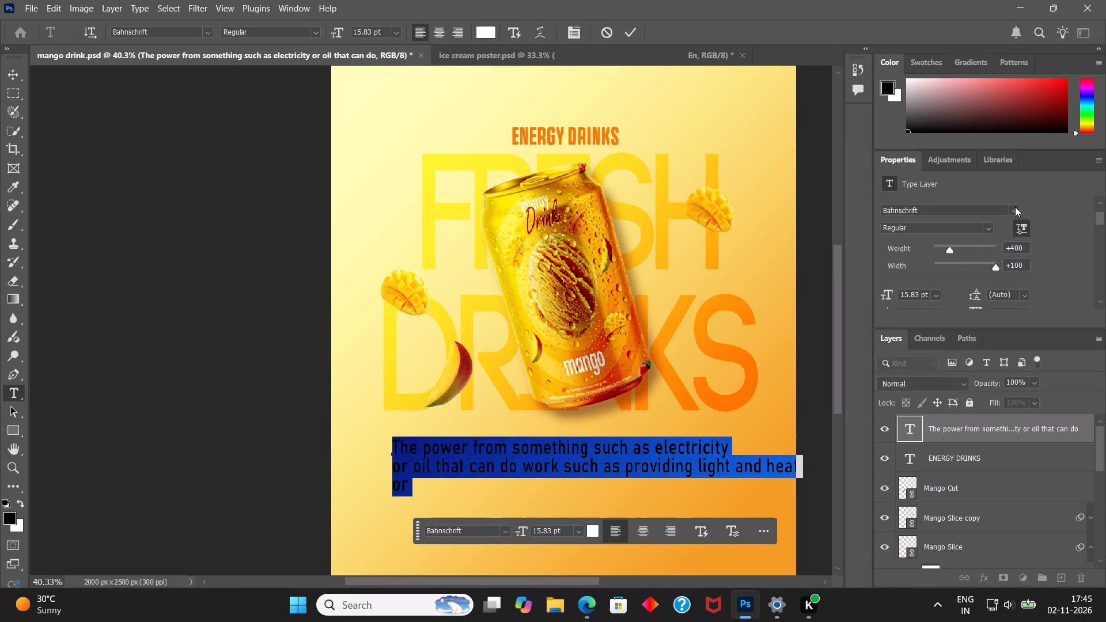
left_click(1015, 207)
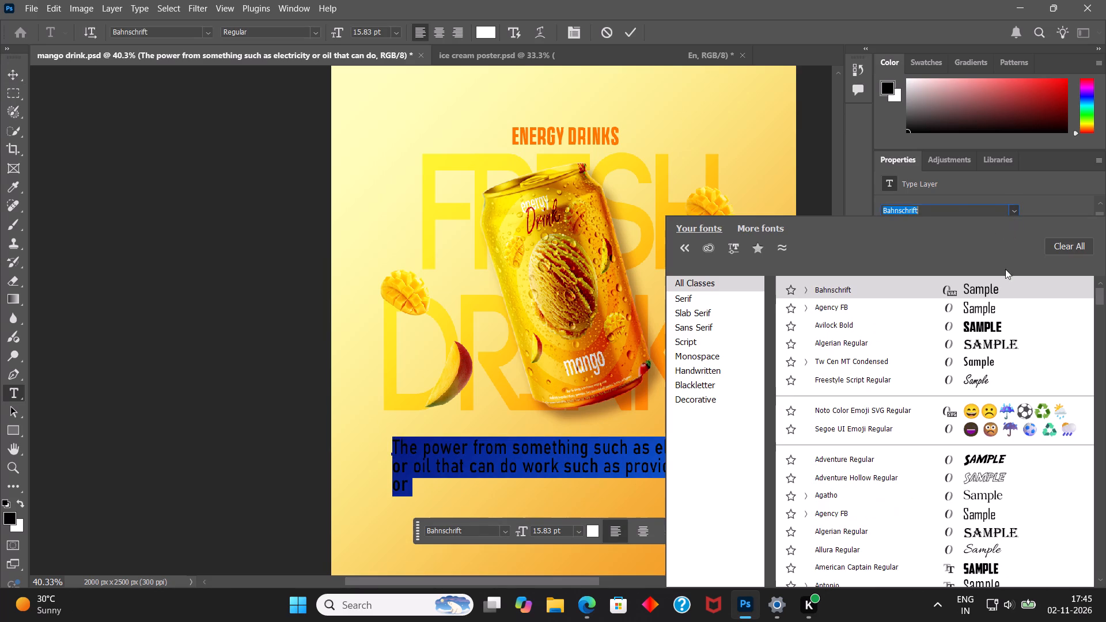
scroll(995, 385, "down", 9)
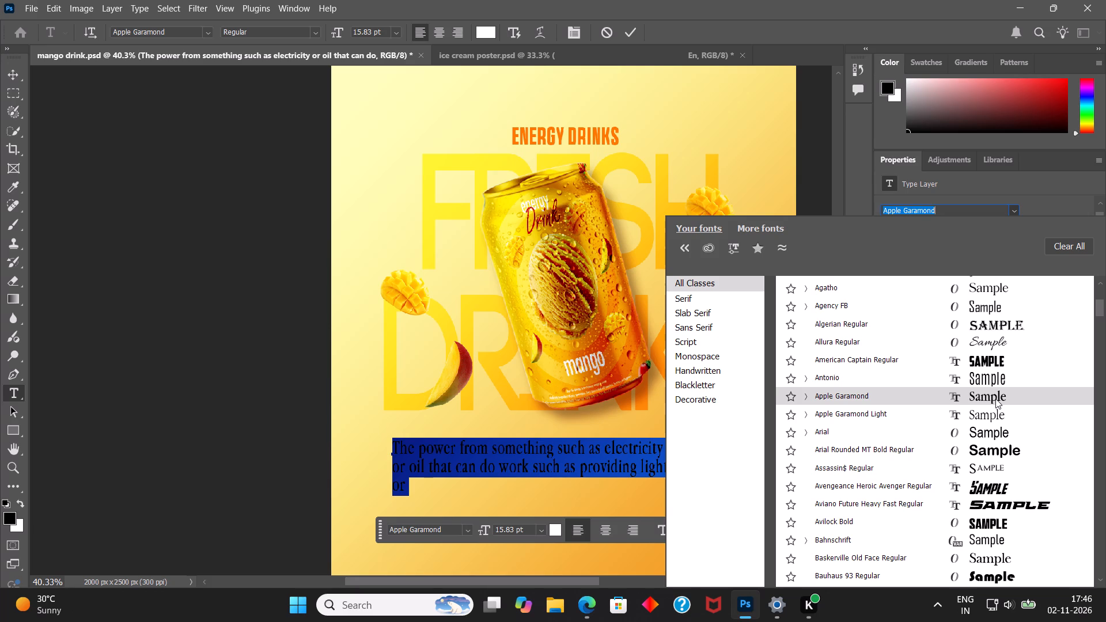
scroll(995, 399, "down", 4)
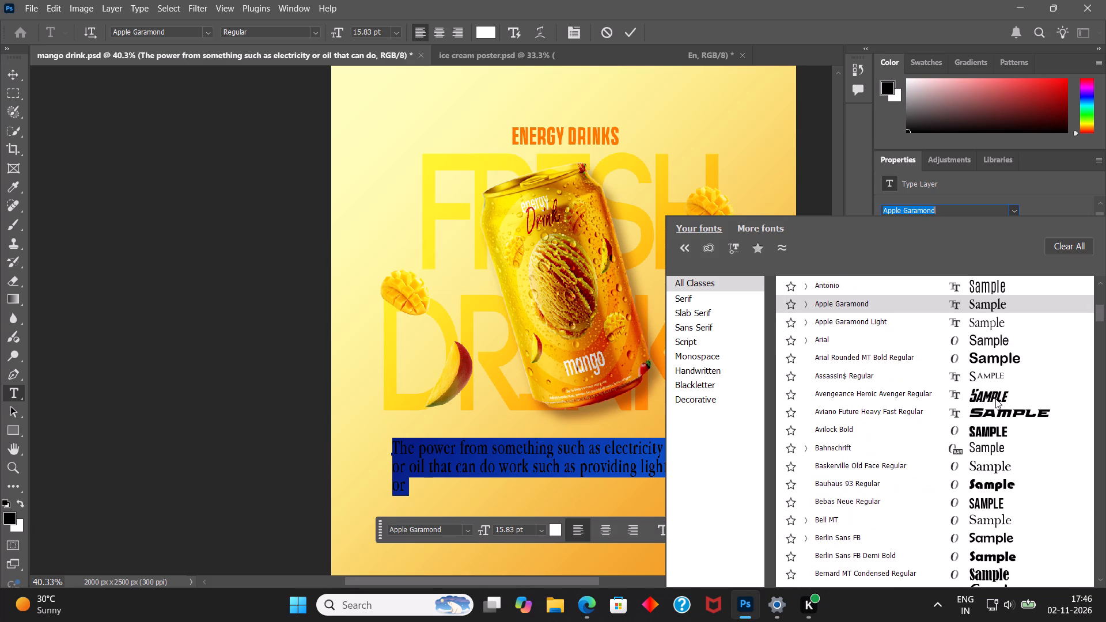
scroll(995, 399, "down", 3)
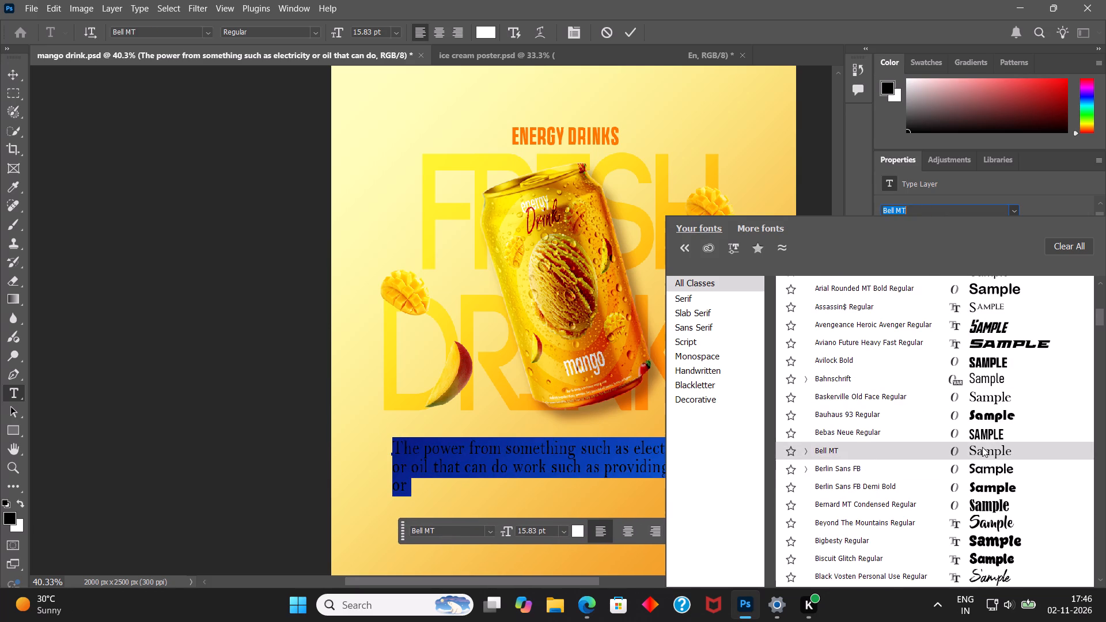
scroll(982, 446, "down", 5)
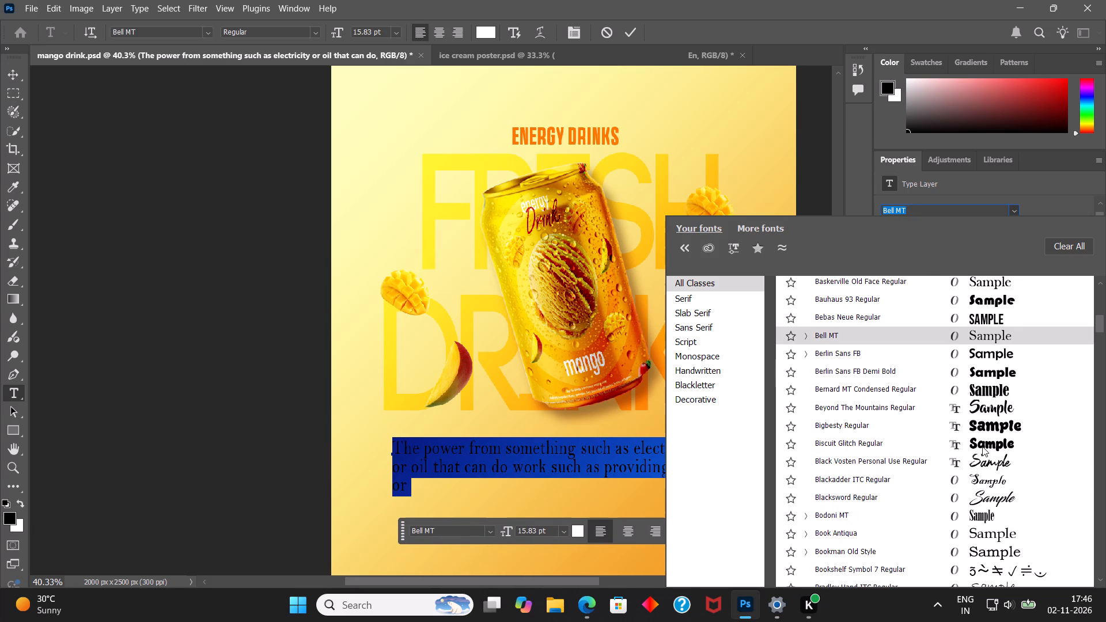
scroll(982, 446, "down", 3)
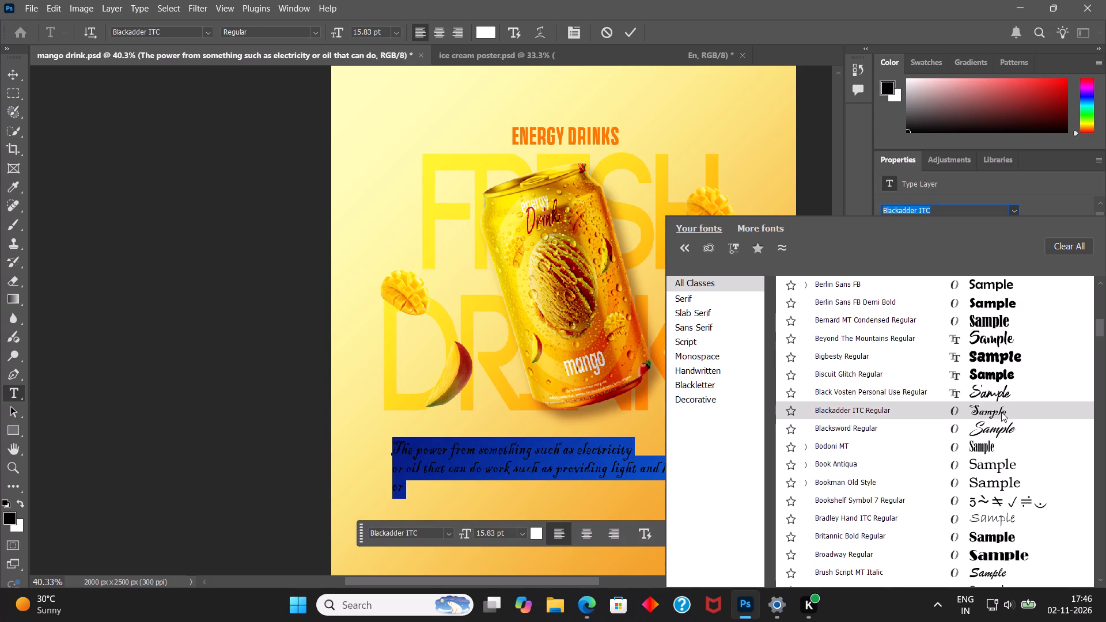
scroll(985, 459, "down", 5)
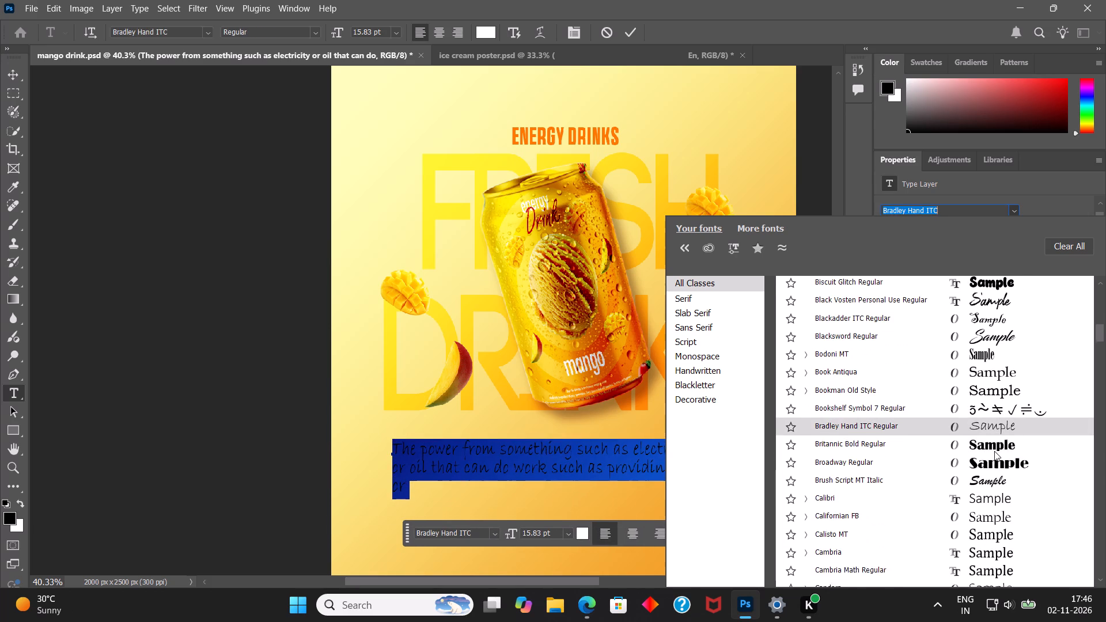
scroll(994, 451, "down", 1)
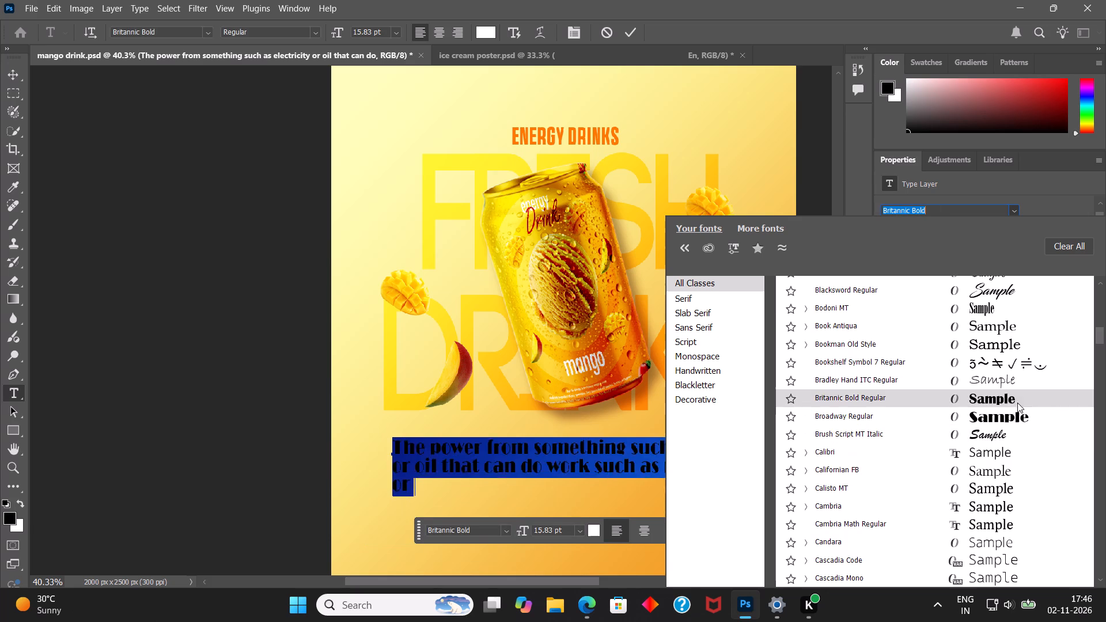
scroll(1024, 377, "down", 4)
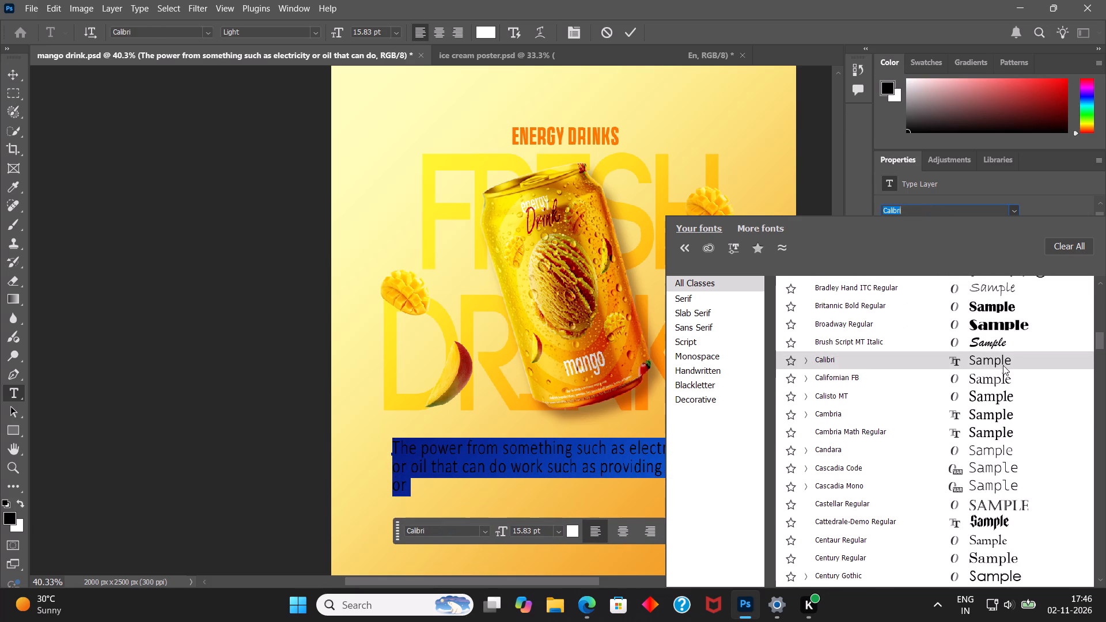
left_click(1003, 365)
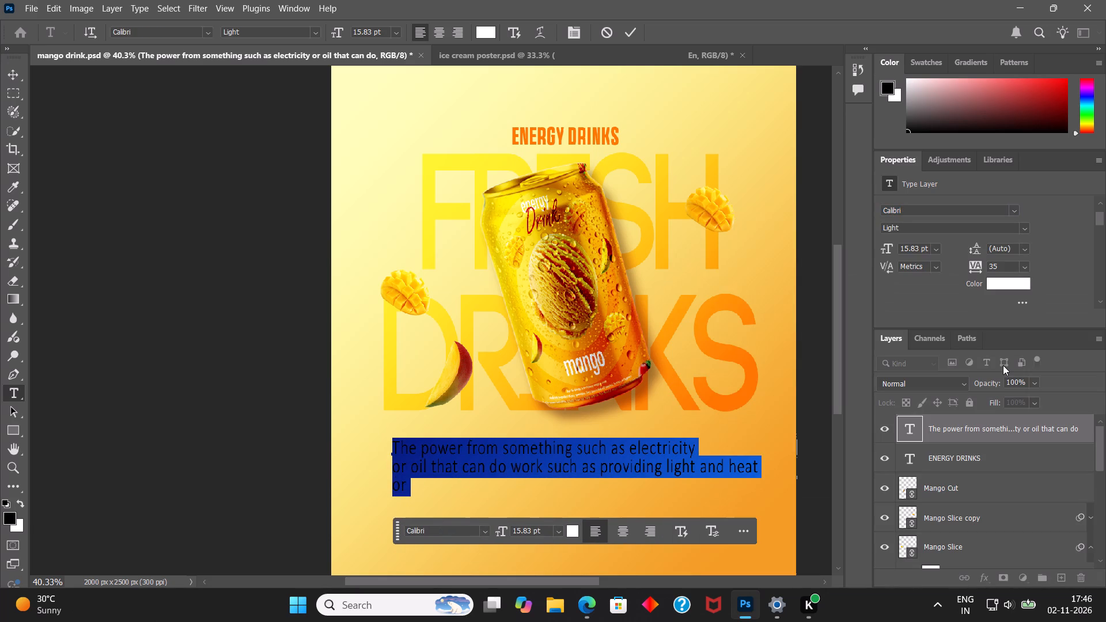
left_click(639, 33)
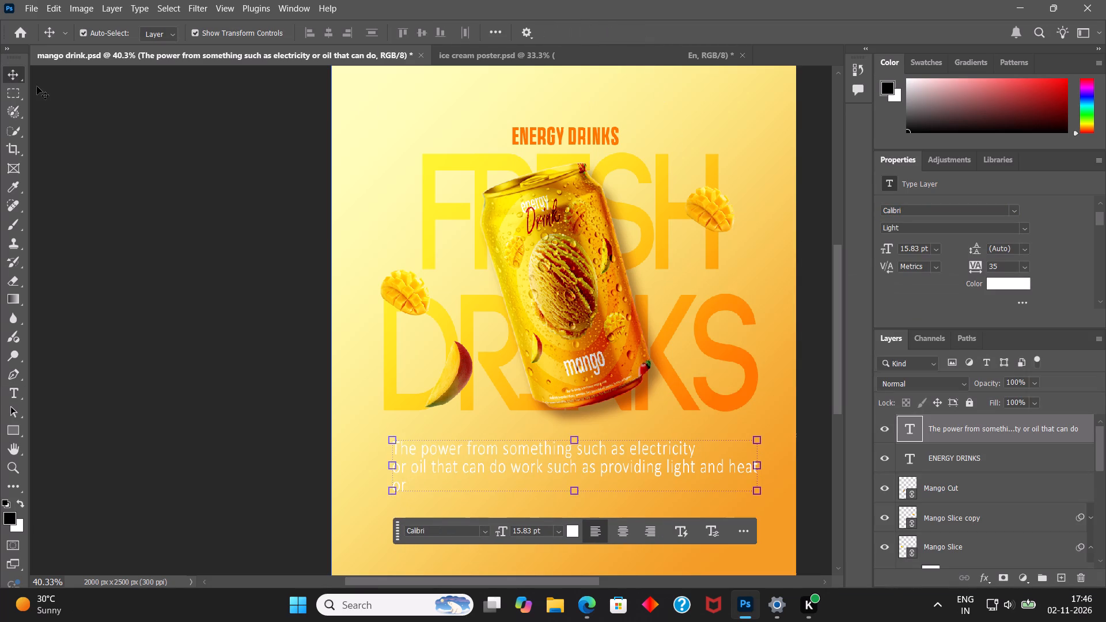
left_click(155, 252)
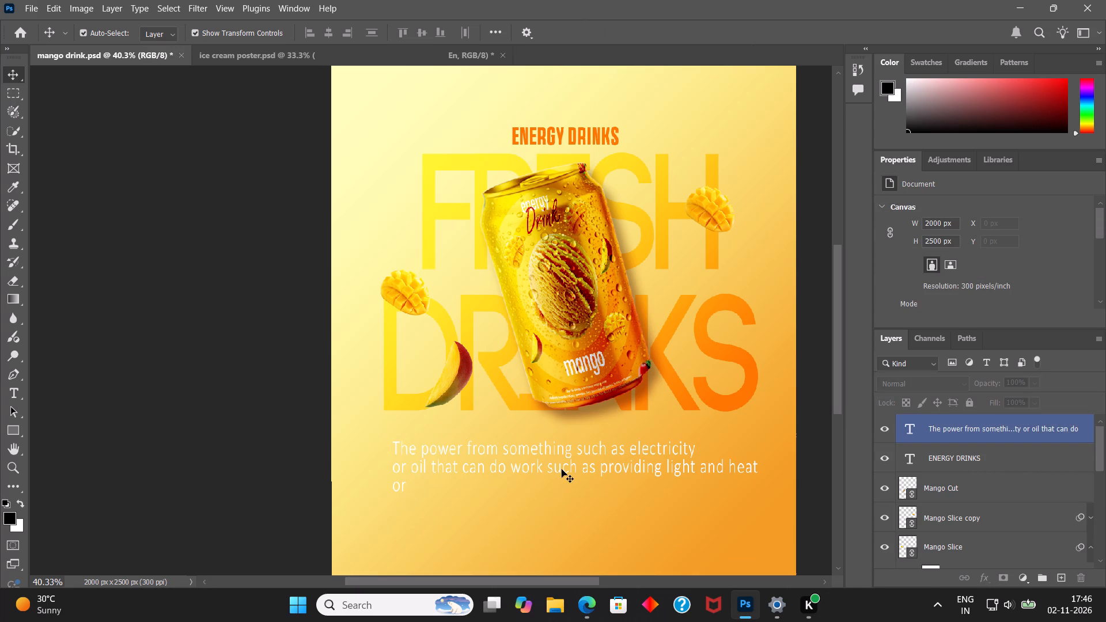
Change the font of the whole description text below the can to Tw Cen MT Regular and commit it.
left_click(550, 143)
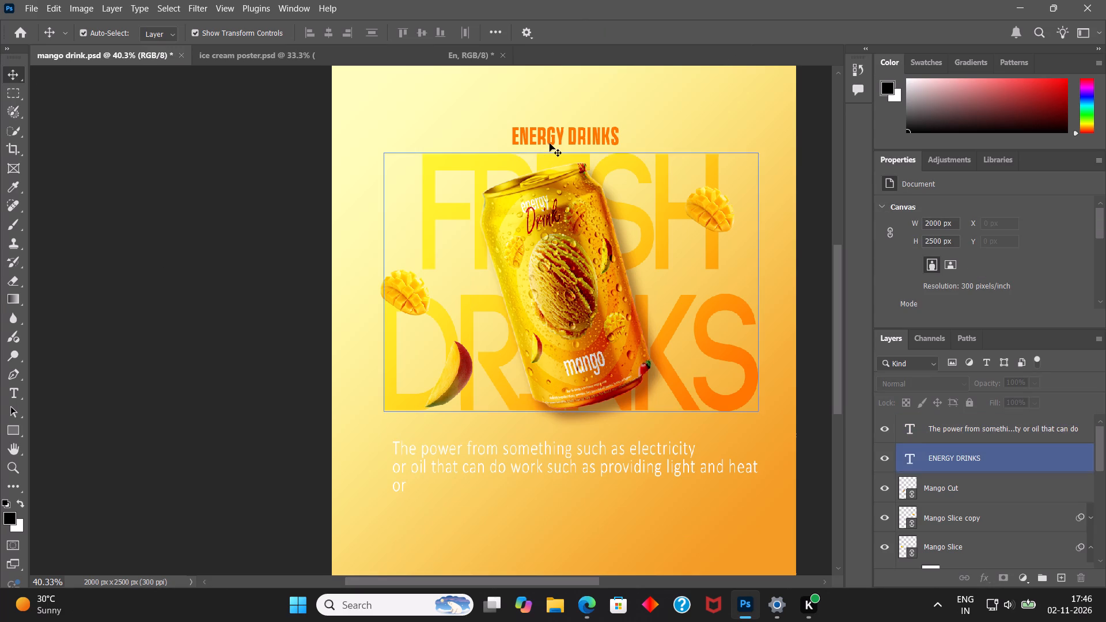
double_click(582, 458)
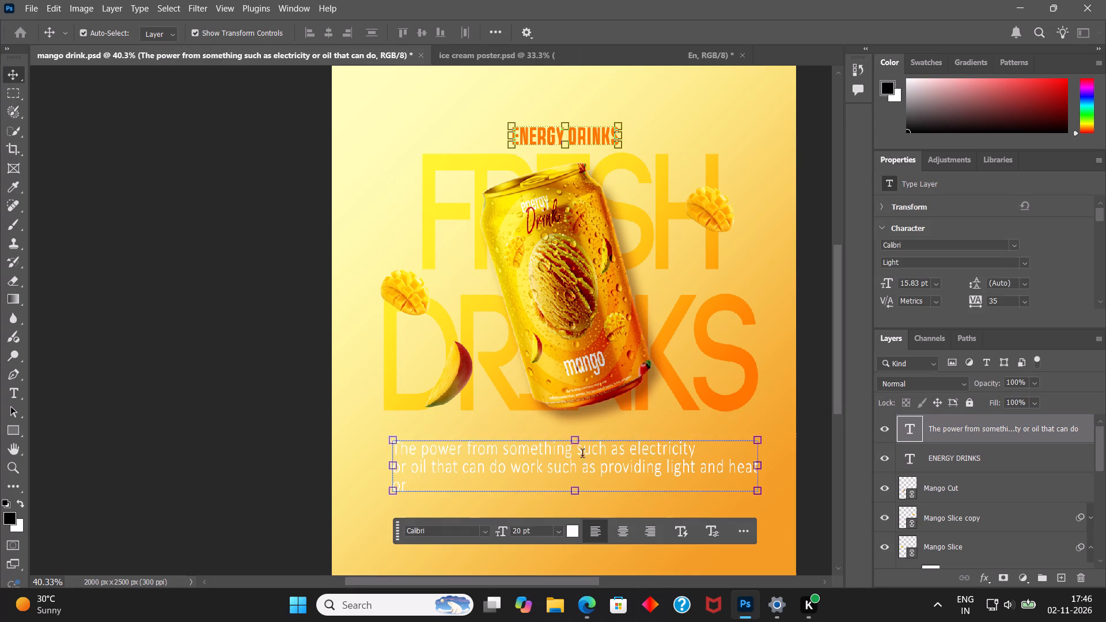
left_click(1012, 244)
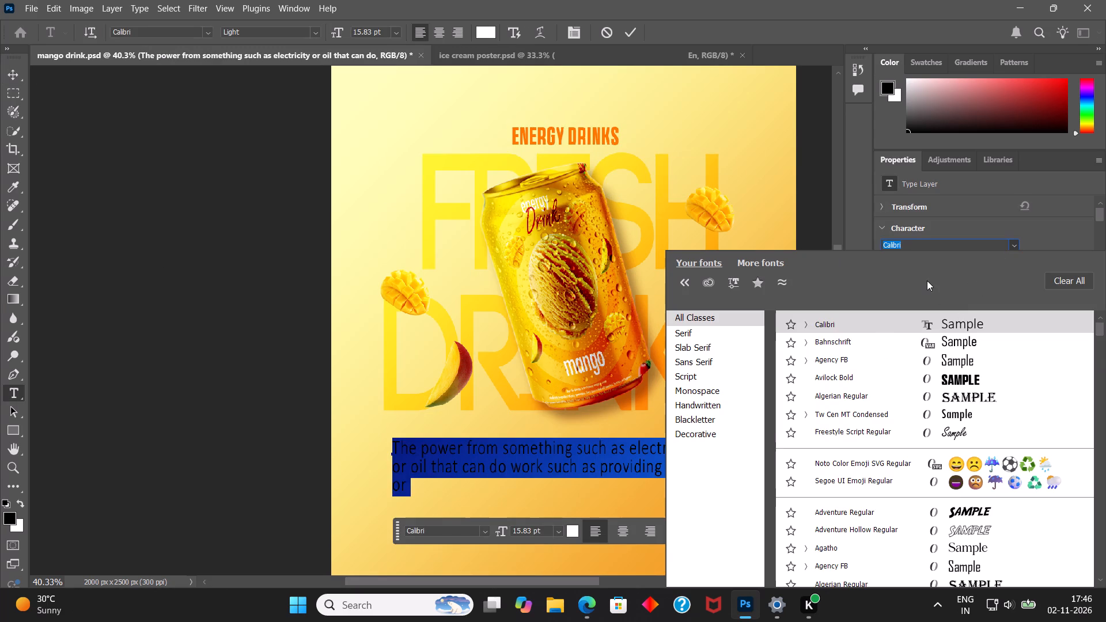
type("two")
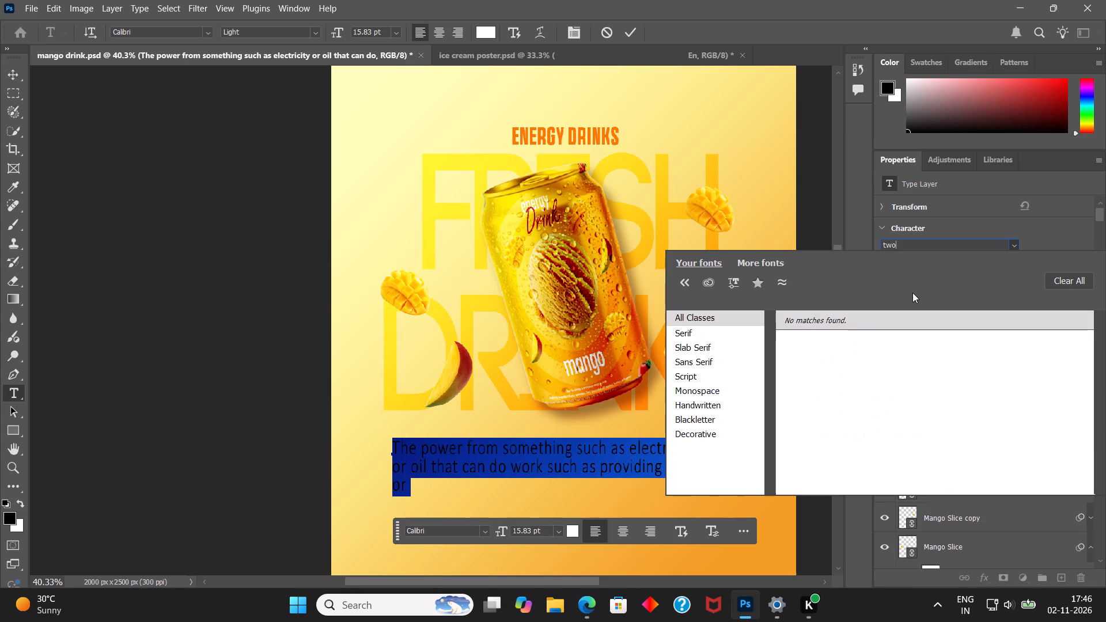
key("BackSpace")
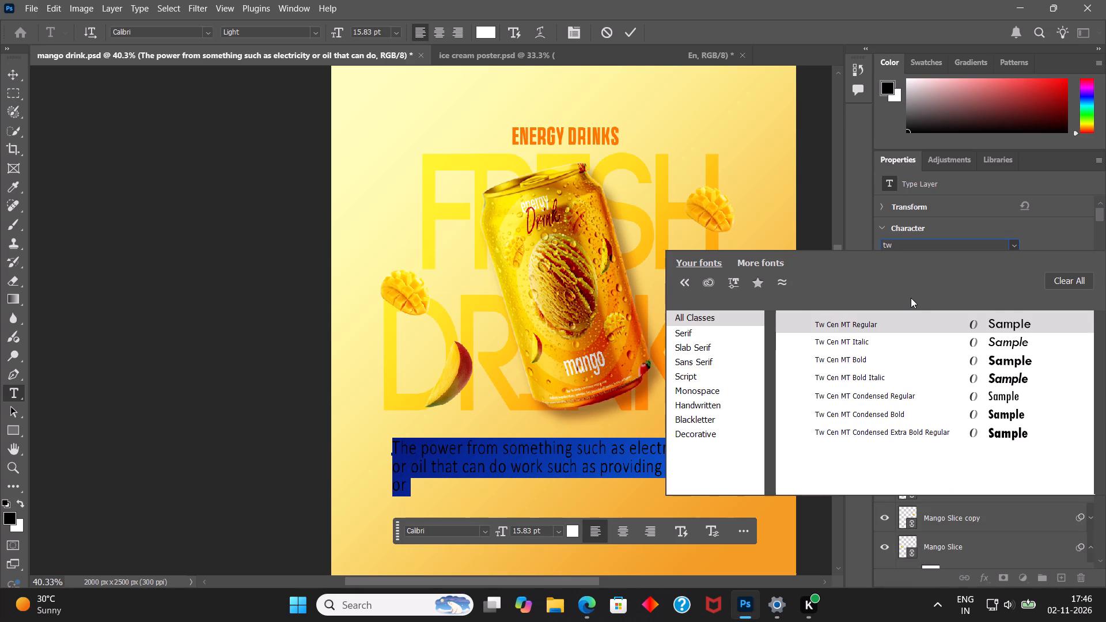
key("BackSpace")
key("w")
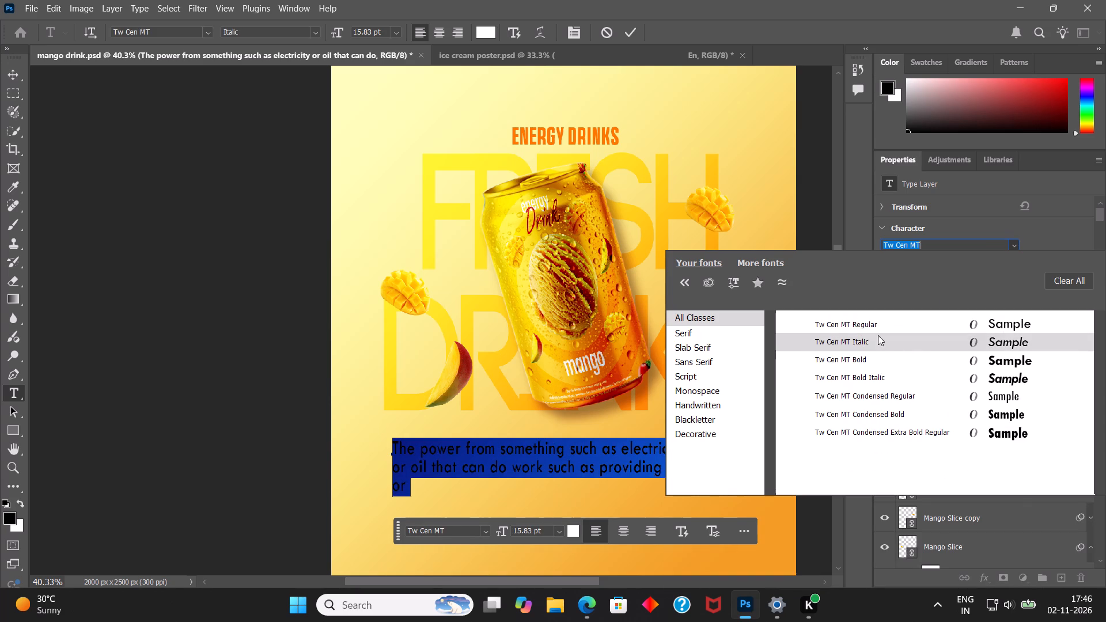
left_click(876, 328)
left_click(624, 34)
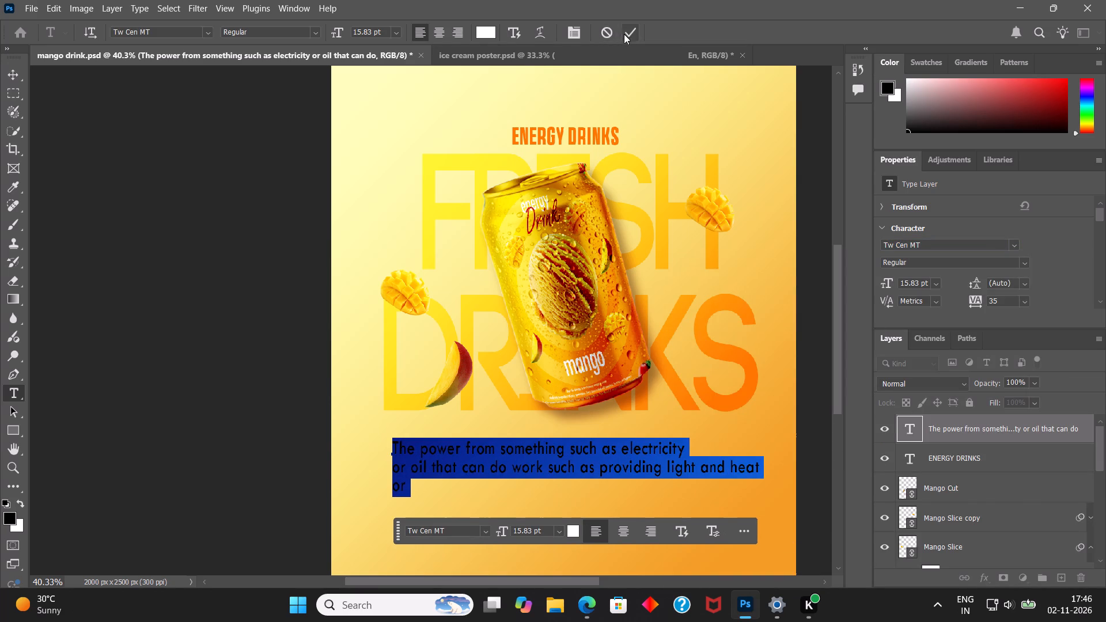
left_click(360, 441)
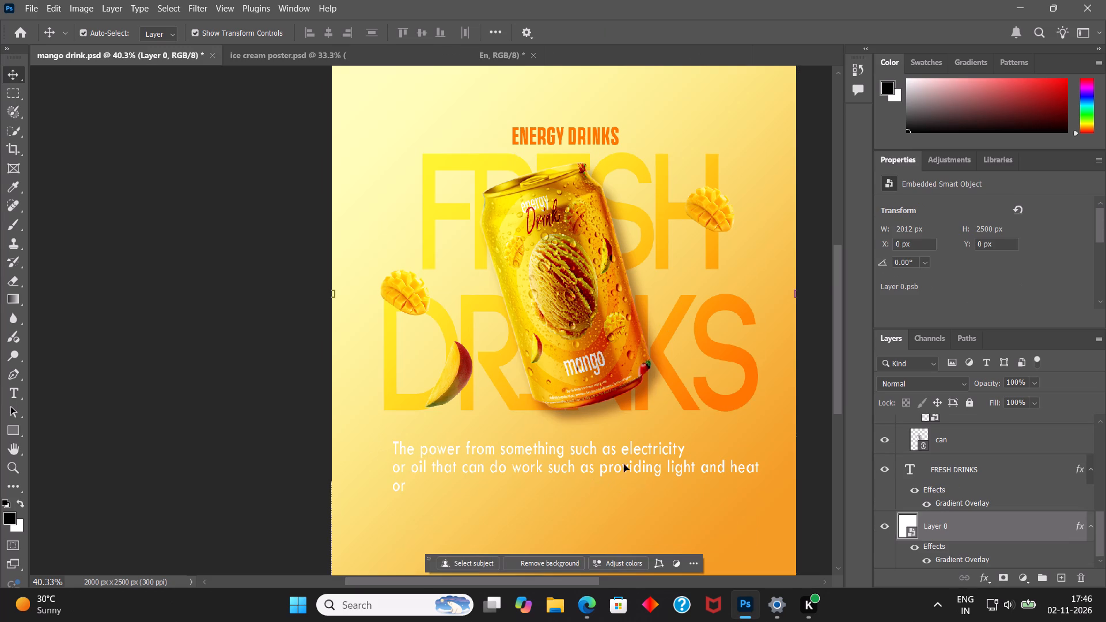
Delete the leftover word "or" on the description's third line so the text ends at "heat", then commit and deselect it.
triple_click(408, 487)
left_click(408, 487)
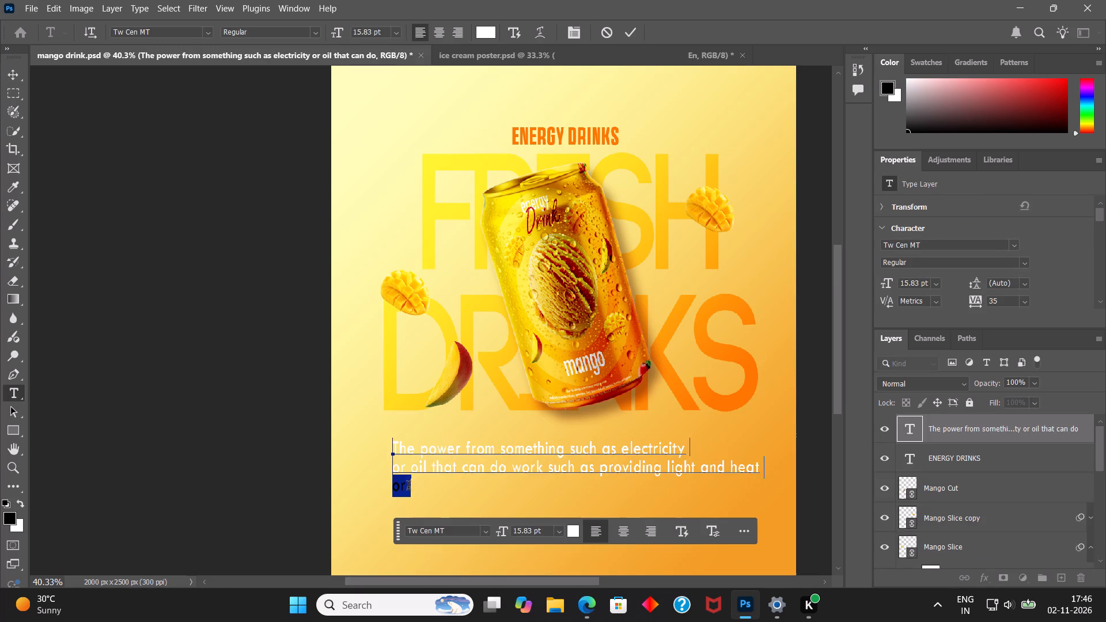
double_click(408, 487)
left_click(419, 488)
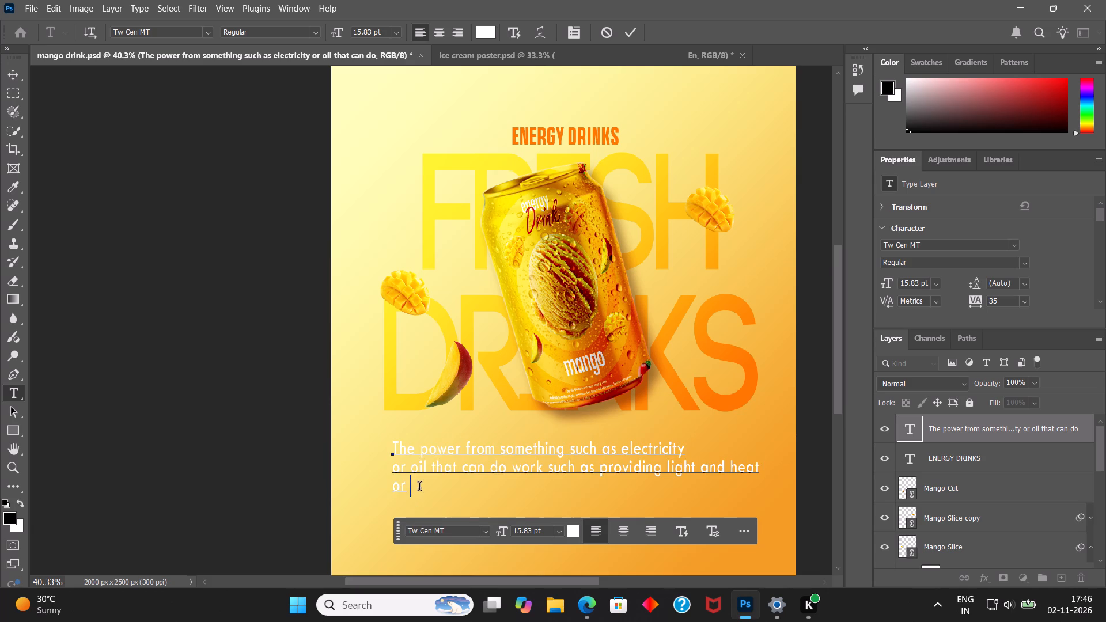
key("BackSpace")
key("BackSpace")
key("BackSpace")
key("BackSpace")
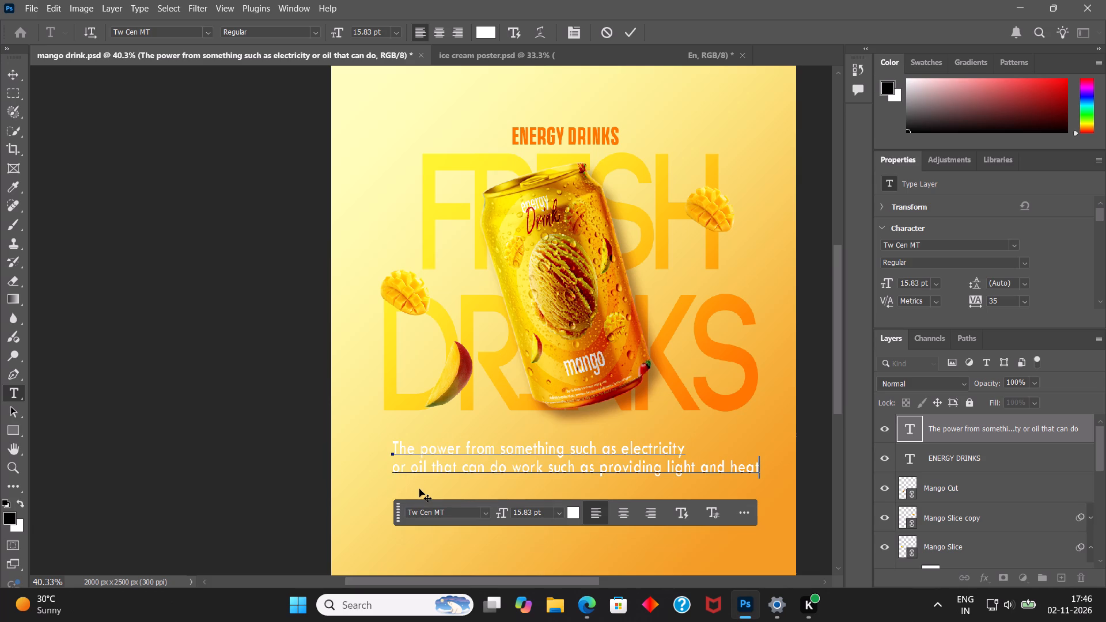
key("period")
key("BackSpace")
left_click(639, 24)
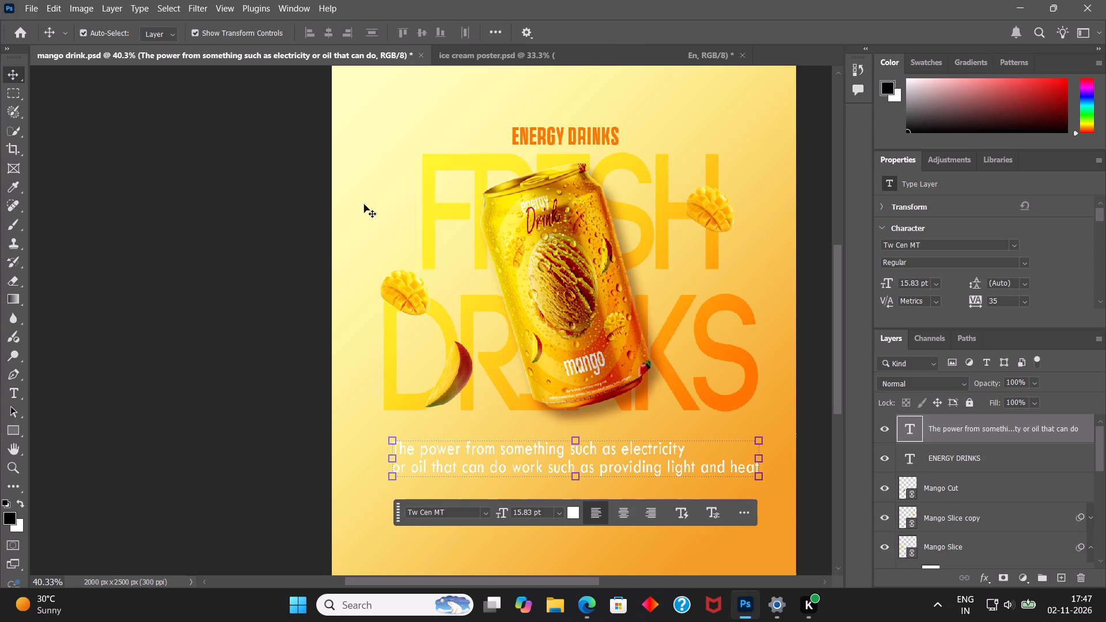
left_click(274, 268)
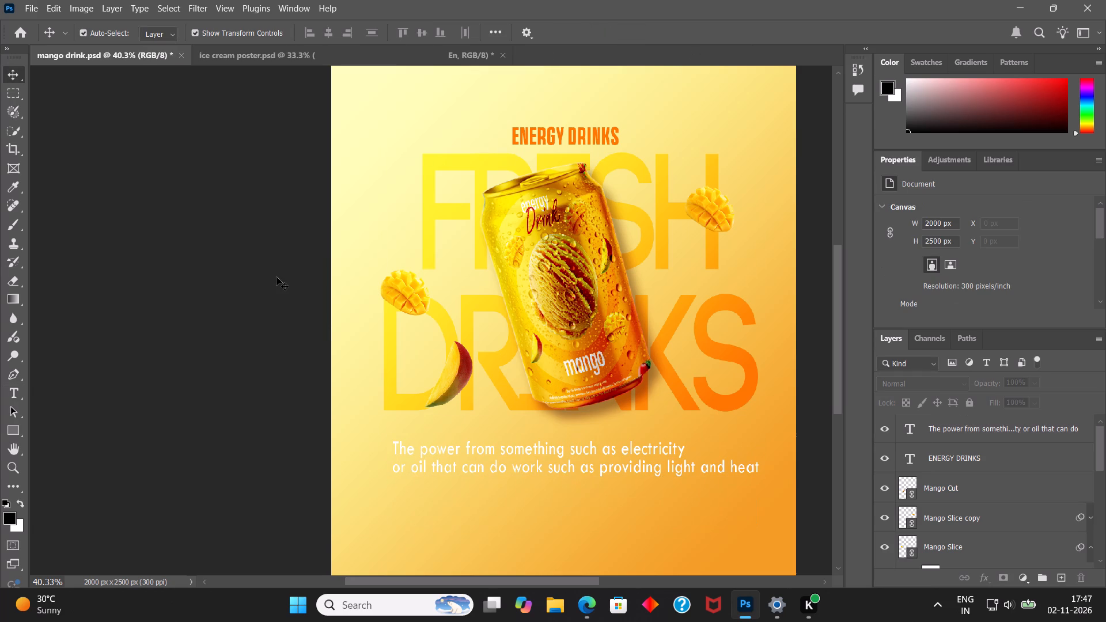
Set the font size of the whole description text to 10 pt and commit it.
double_click(443, 447)
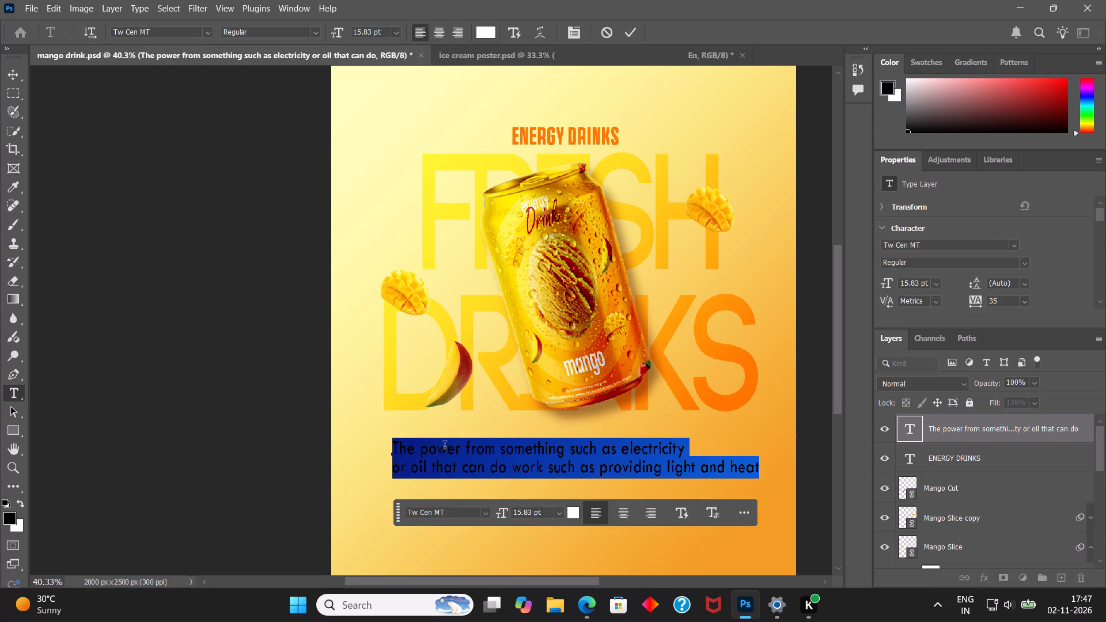
left_click(364, 29)
key("ctrl+a")
type("10")
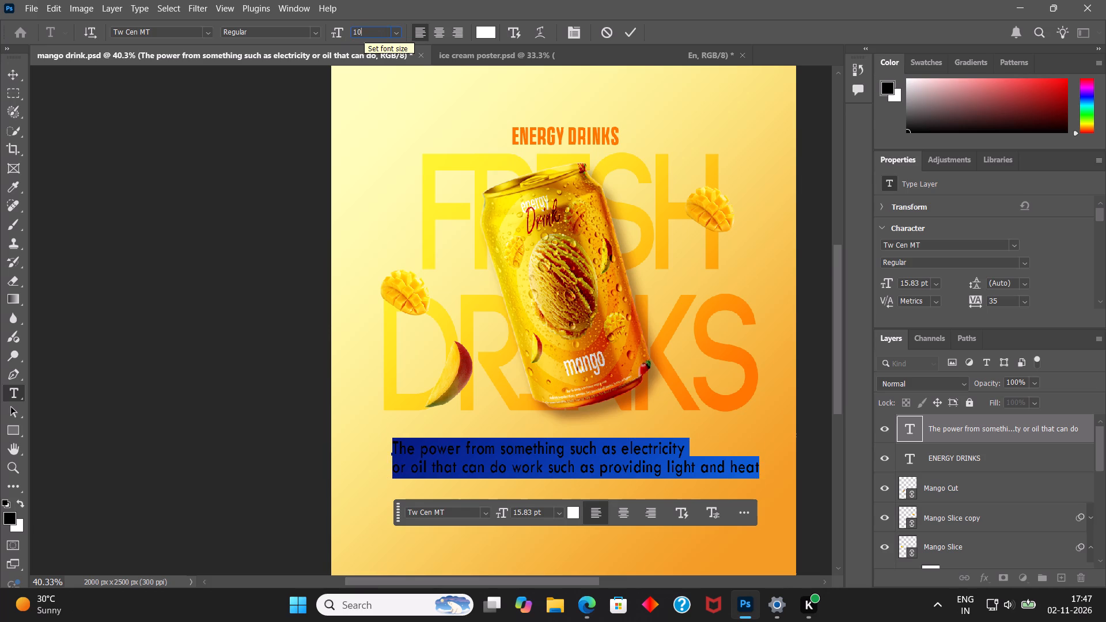
key("Return")
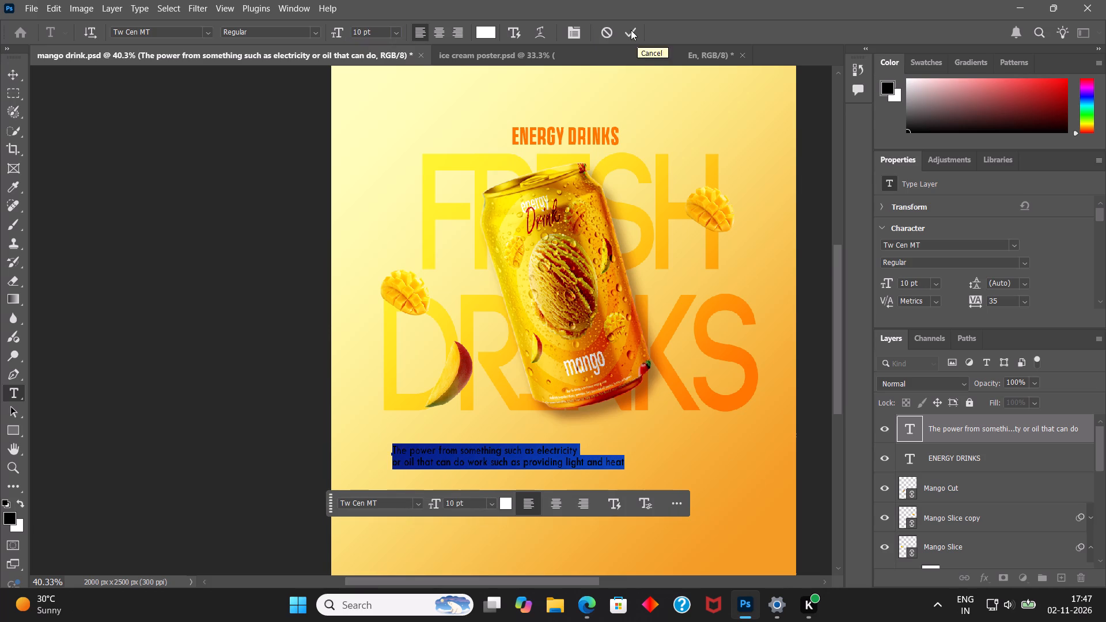
left_click(631, 30)
Indent the description's first line with six spaces before "The", commit the text, and save the poster.
double_click(427, 451)
left_click(412, 452)
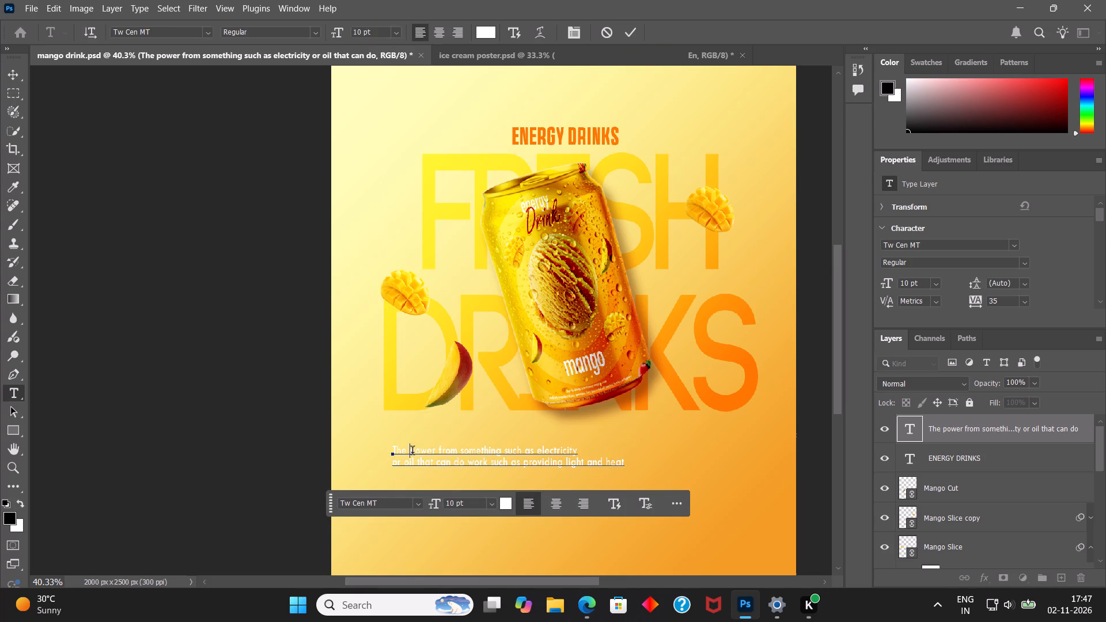
key("Left")
key("Left")
key("Left")
key("Left")
key("space")
key("space")
key("space")
key("space")
key("space")
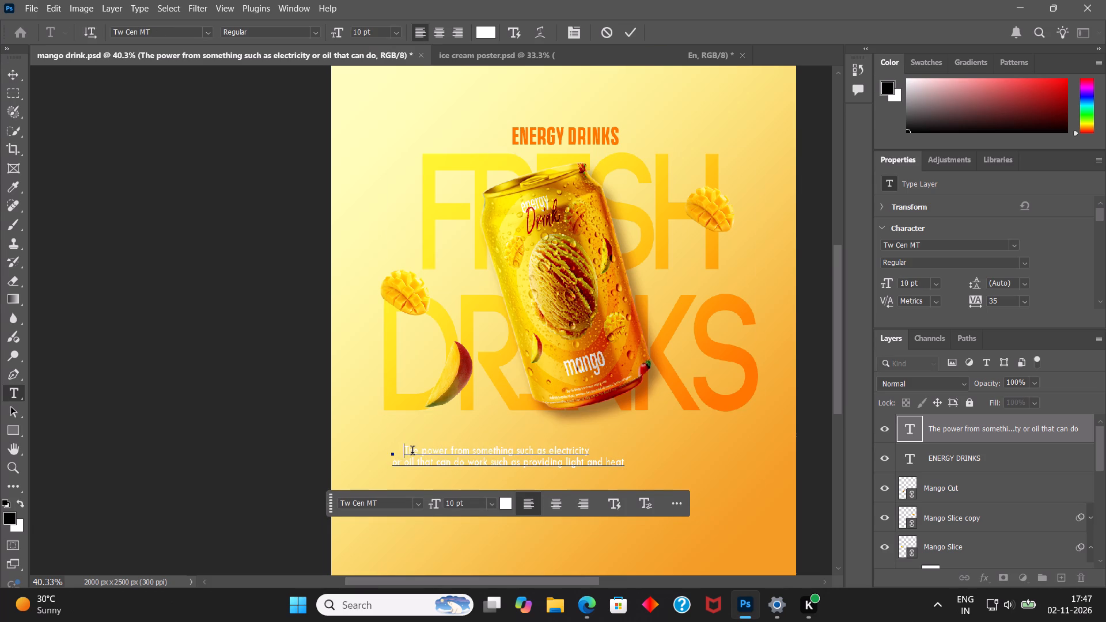
key("space")
left_click(626, 28)
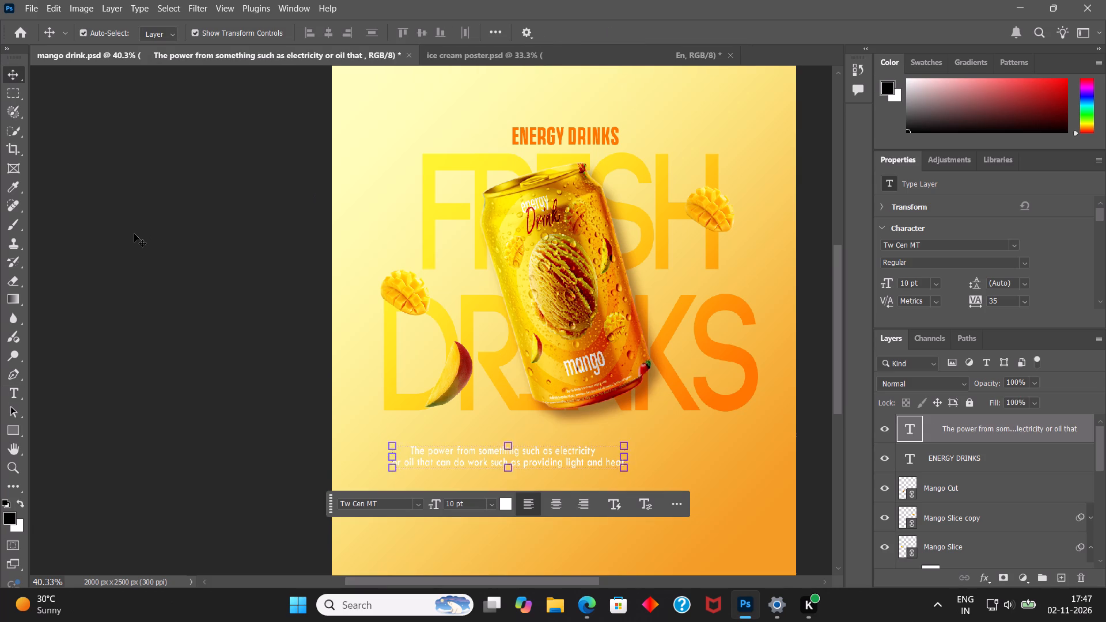
left_click(134, 234)
key("ctrl+s")
Align the description text to the horizontal centre of the background Layer 0, then save the poster.
left_click(512, 461)
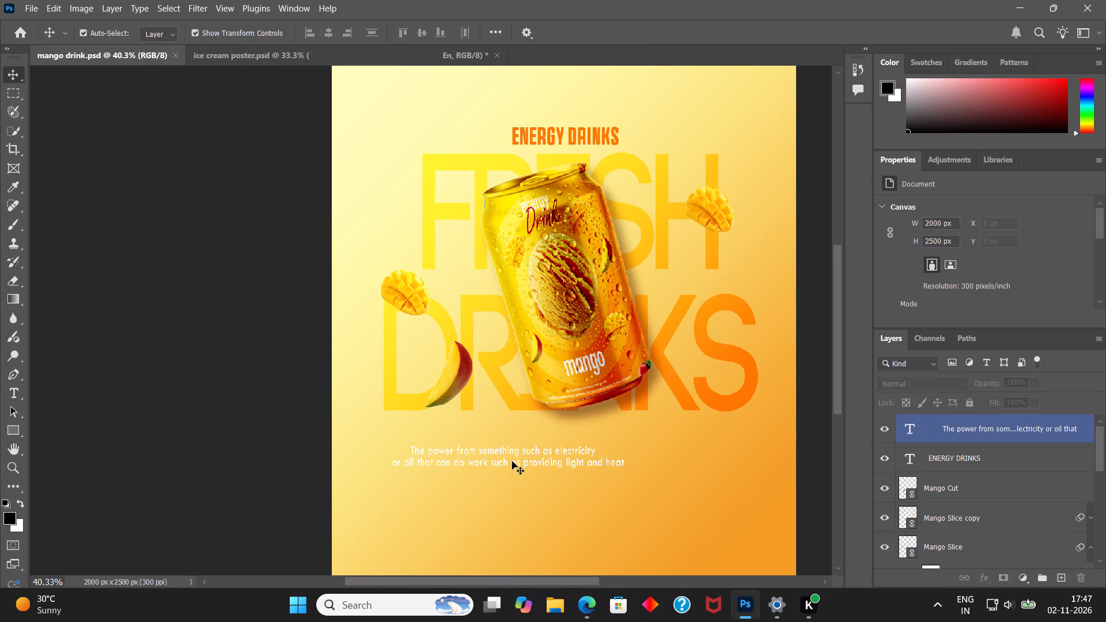
scroll(994, 522, "down", 19)
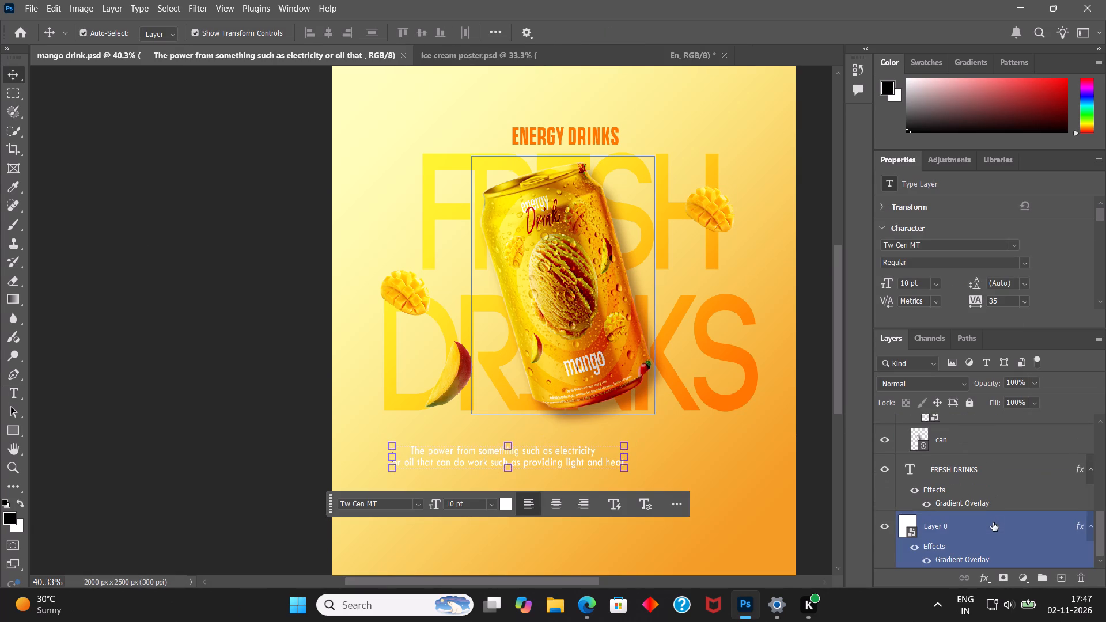
scroll(993, 522, "down", 4)
left_click(987, 523, "ctrl")
left_click(327, 33)
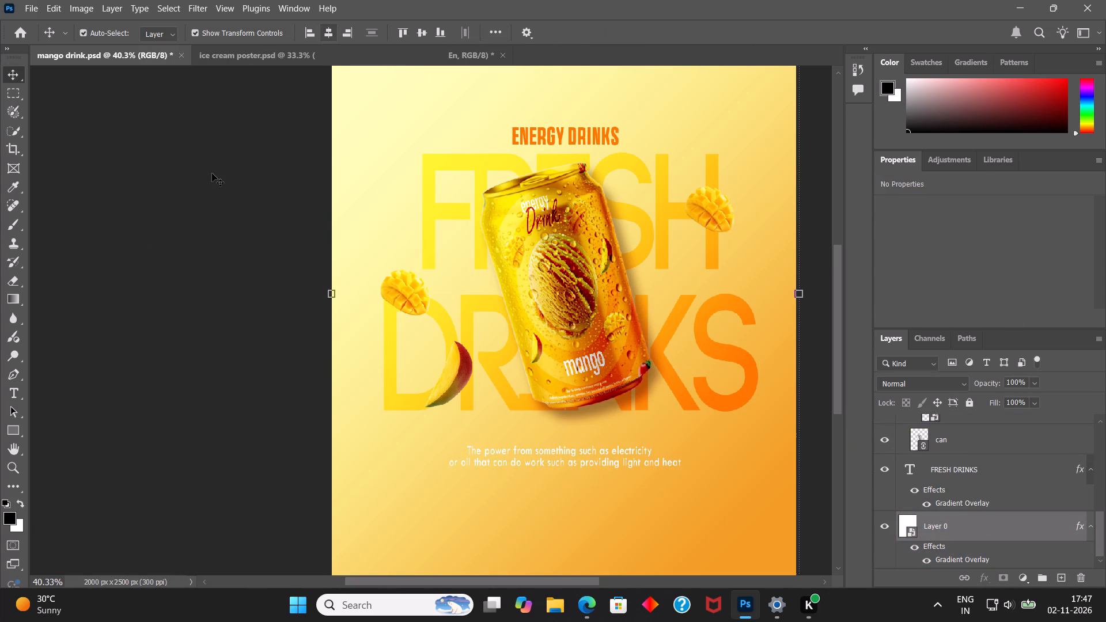
left_click(212, 173)
key("ctrl+s")
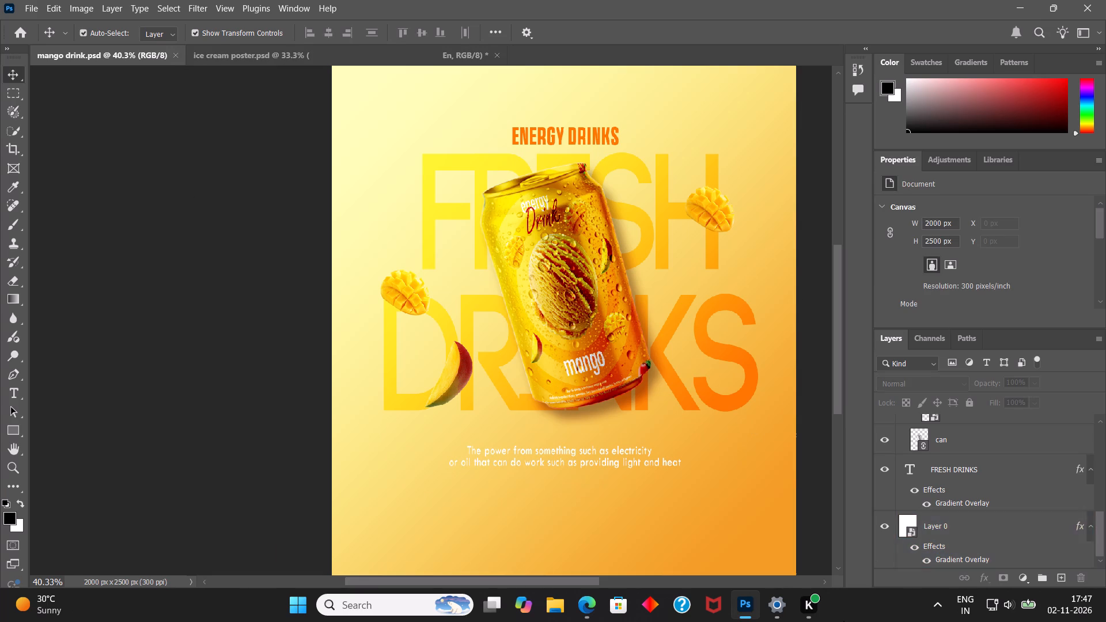
Switch to Microsoft Edge, browse the Pinterest leaf results, and open the curved green leaf pin titled "Material De Decoração De Folha".
left_click(580, 602)
right_click(658, 0)
right_click_drag(643, 1, 629, 1)
left_click(621, 0)
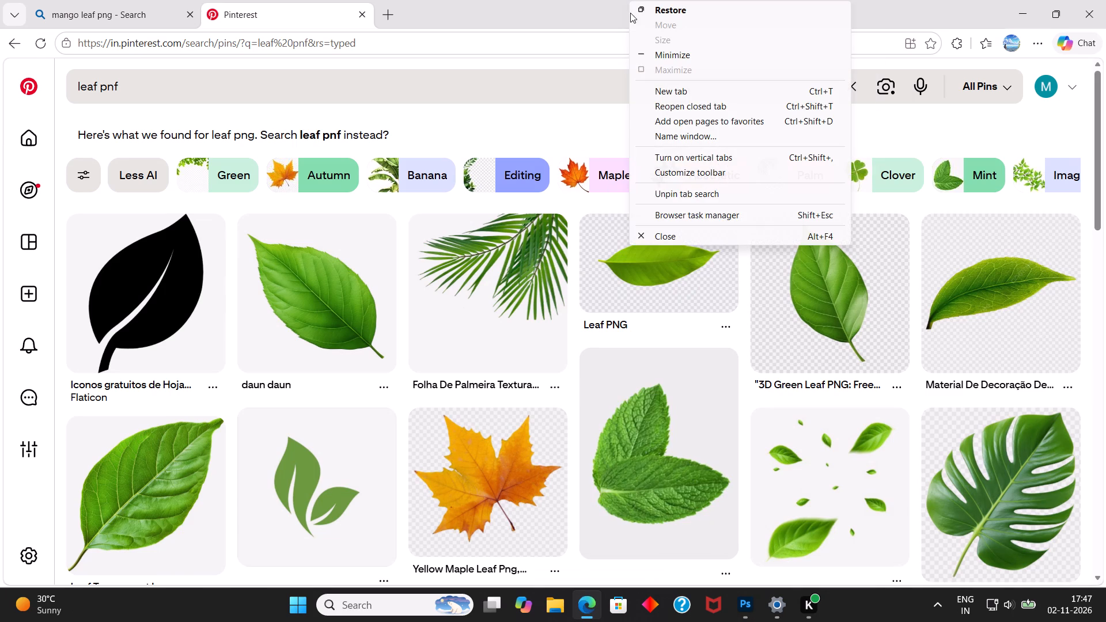
right_click(704, 0)
left_click(672, 0)
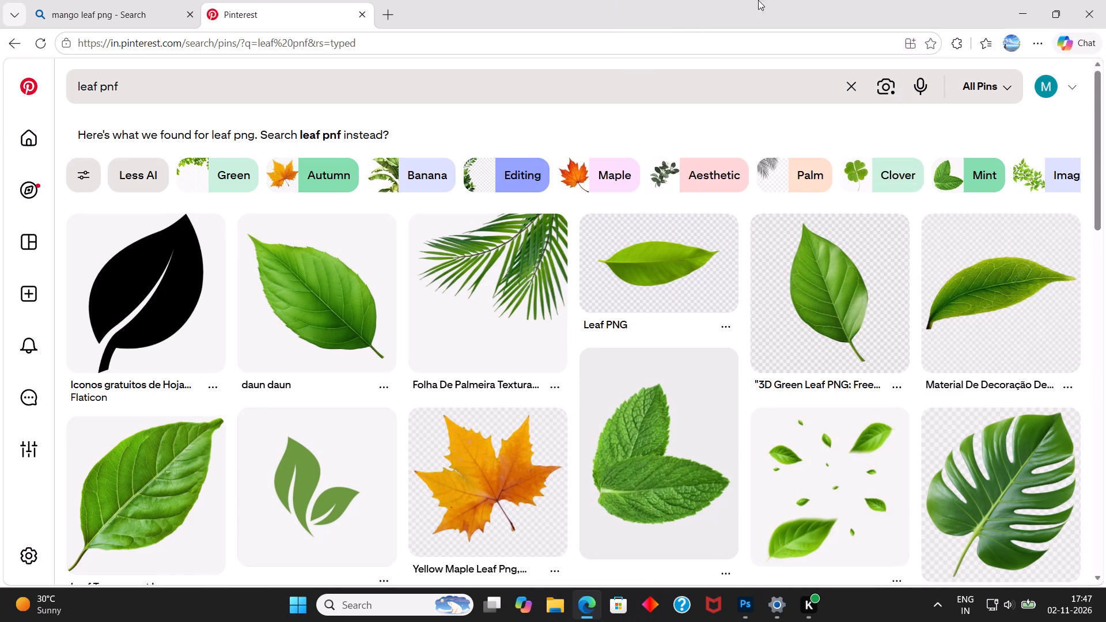
right_click_drag(791, 0, 775, 0)
left_click(702, 0)
scroll(705, 267, "down", 6)
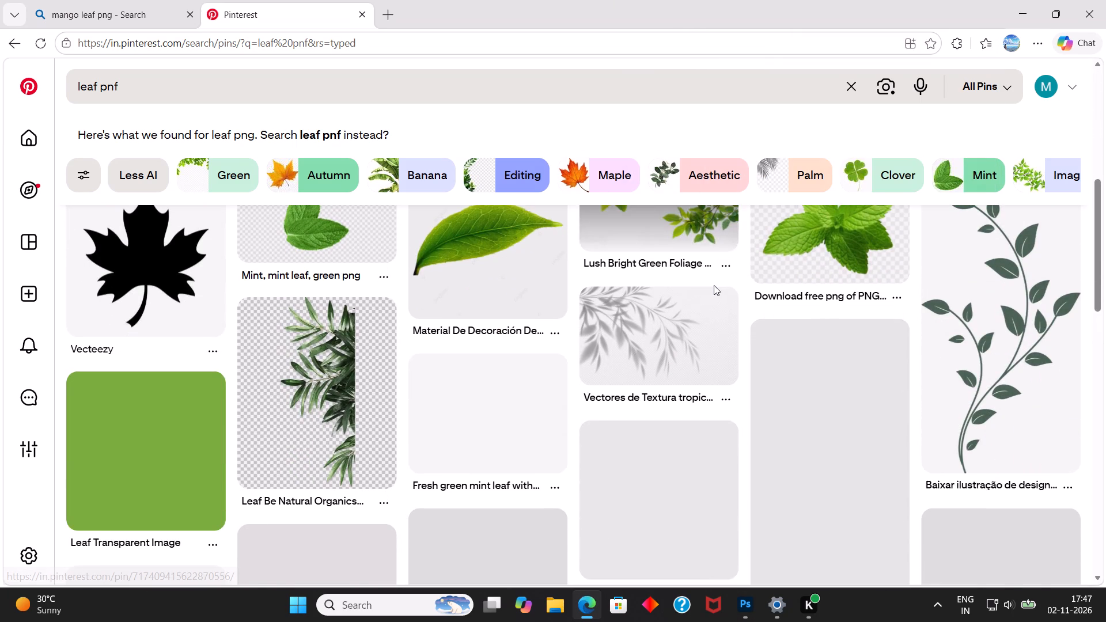
scroll(714, 285, "up", 3)
right_click_drag(741, 0, 723, 0)
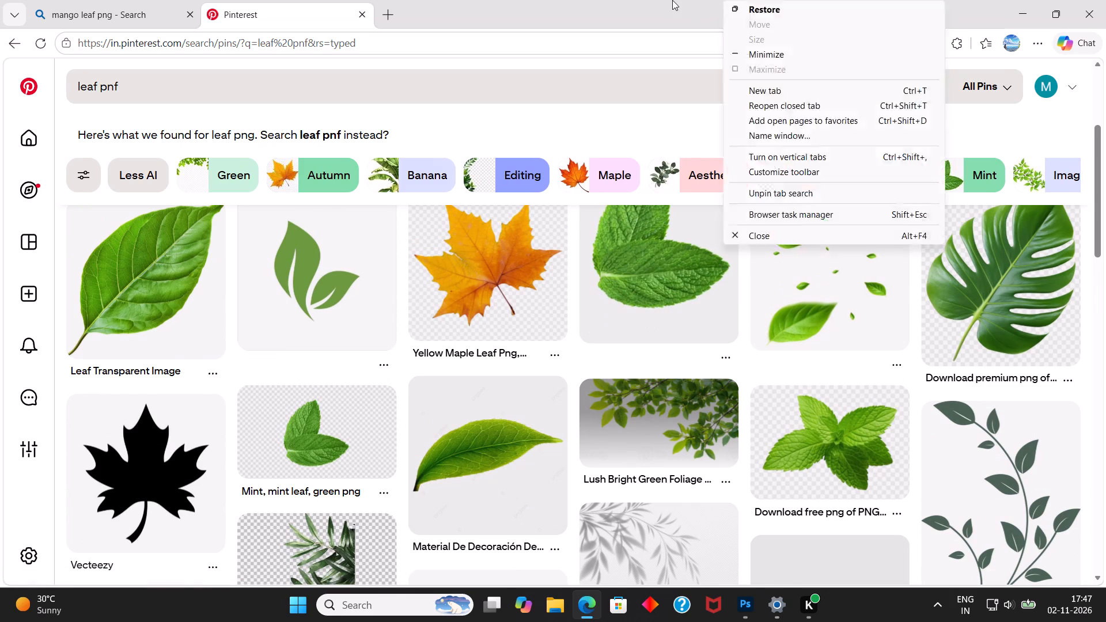
left_click(672, 0)
scroll(528, 330, "down", 6)
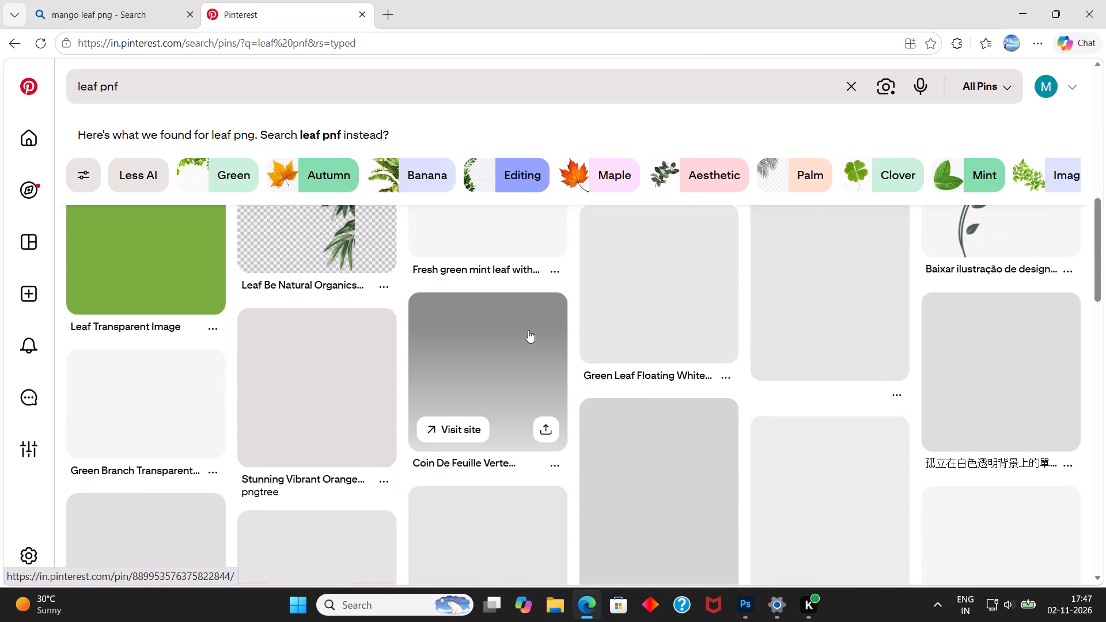
scroll(528, 330, "up", 5)
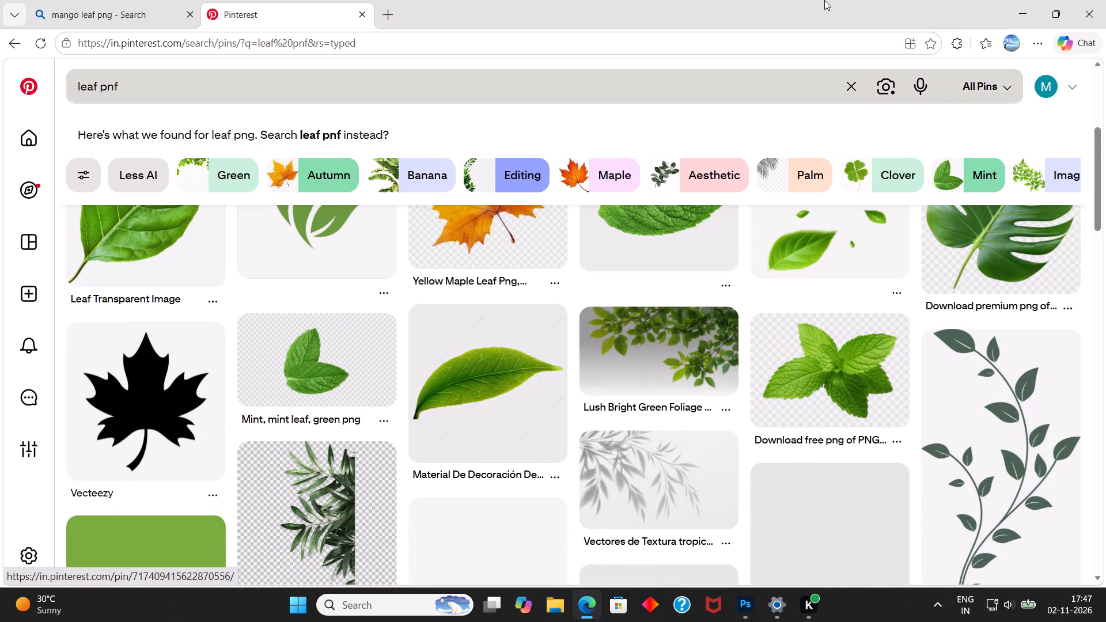
right_click_drag(853, 1, 834, 0)
left_click(753, 0)
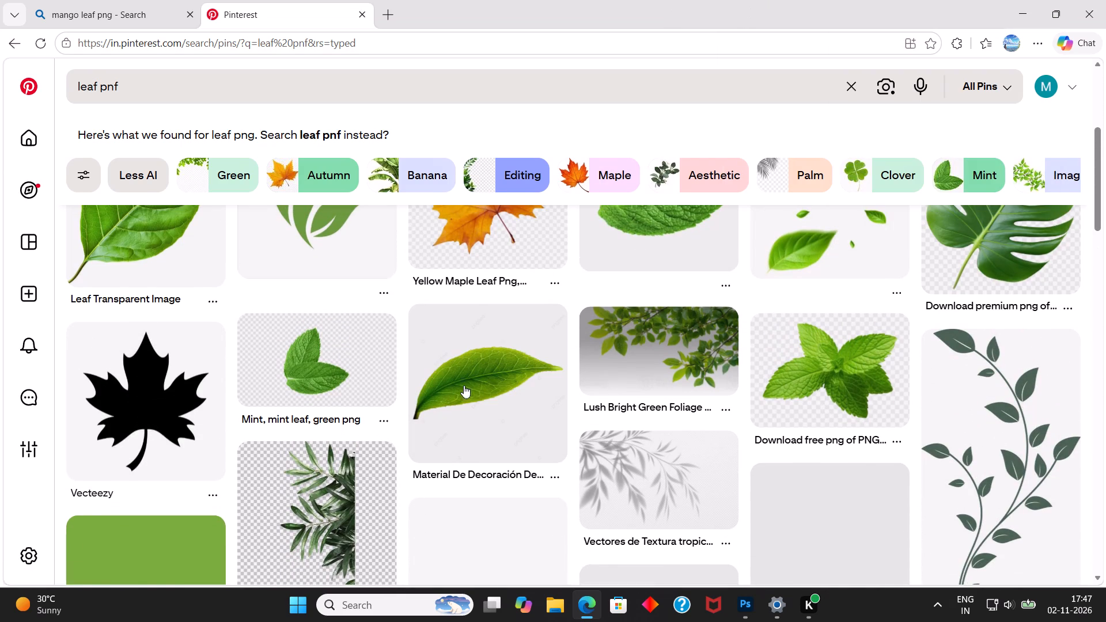
scroll(569, 334, "up", 4)
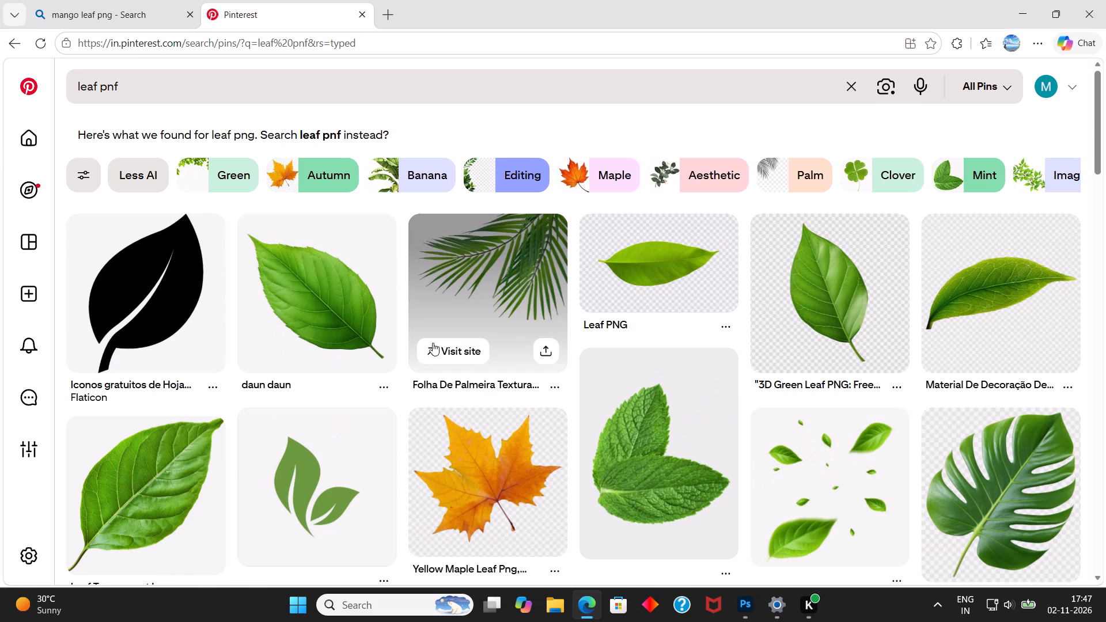
right_click_drag(614, 0, 602, 0)
left_click(570, 0)
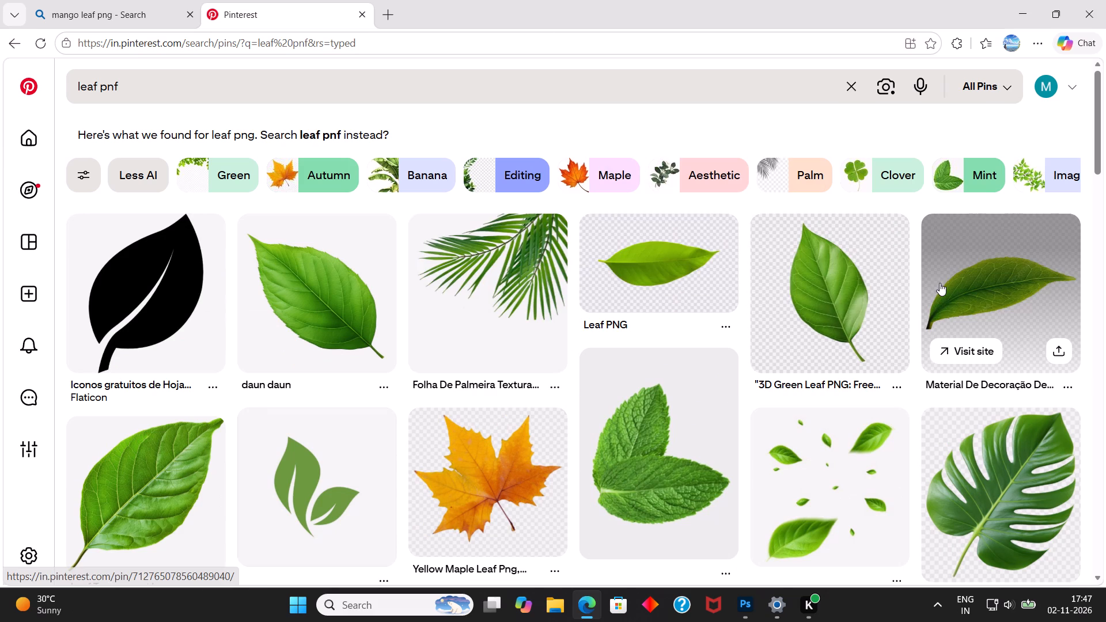
left_click(940, 283)
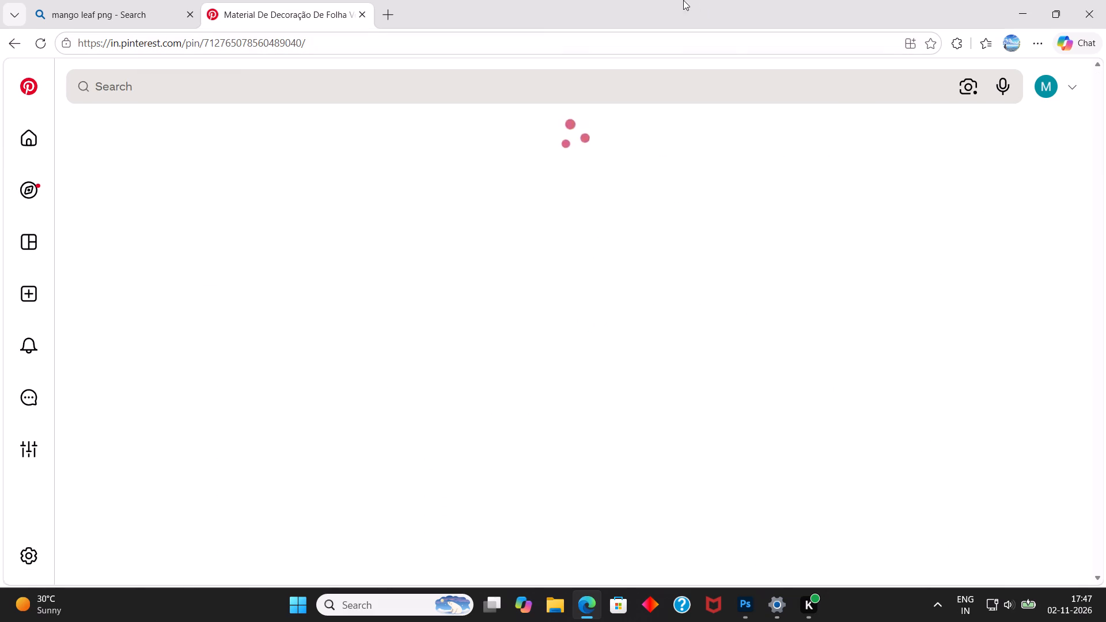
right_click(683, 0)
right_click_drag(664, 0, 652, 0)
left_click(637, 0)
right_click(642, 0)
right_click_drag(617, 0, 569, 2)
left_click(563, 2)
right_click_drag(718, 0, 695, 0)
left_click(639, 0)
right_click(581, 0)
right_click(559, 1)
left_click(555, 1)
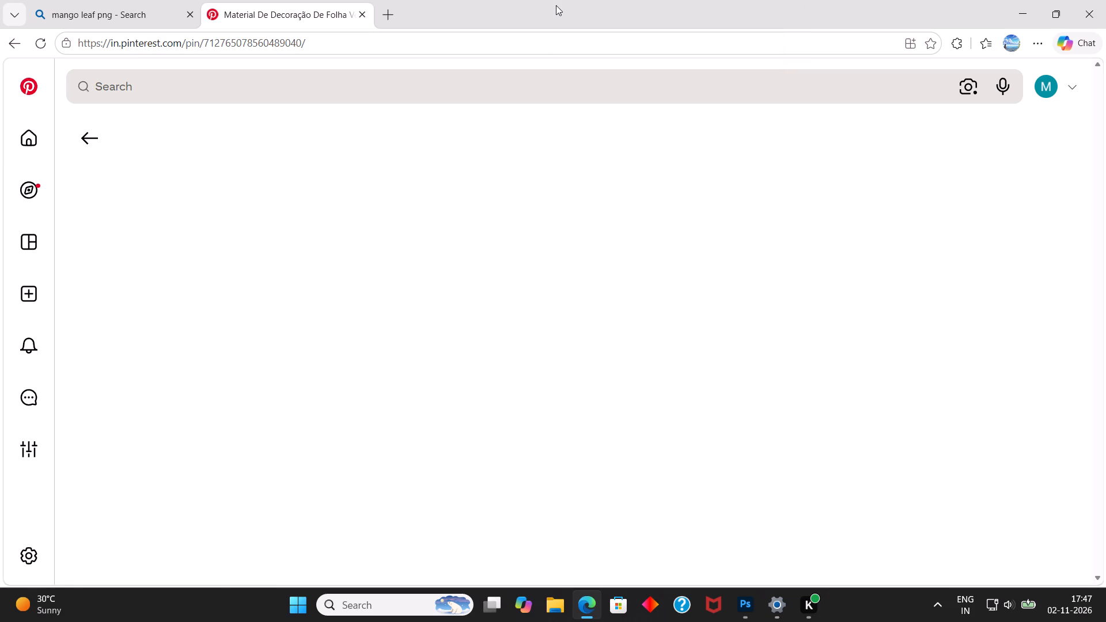
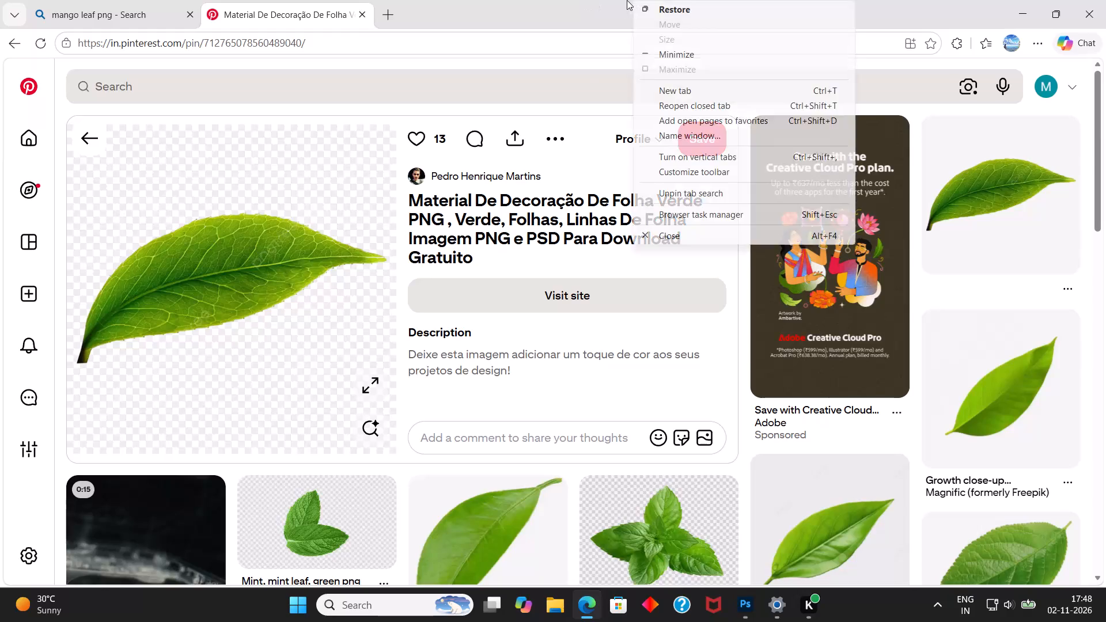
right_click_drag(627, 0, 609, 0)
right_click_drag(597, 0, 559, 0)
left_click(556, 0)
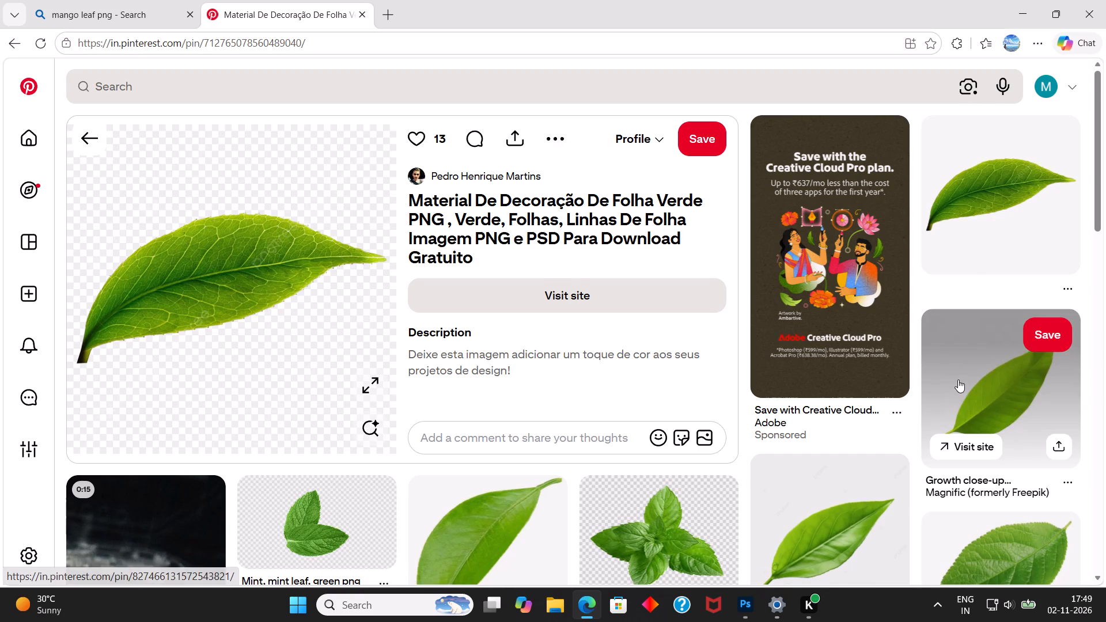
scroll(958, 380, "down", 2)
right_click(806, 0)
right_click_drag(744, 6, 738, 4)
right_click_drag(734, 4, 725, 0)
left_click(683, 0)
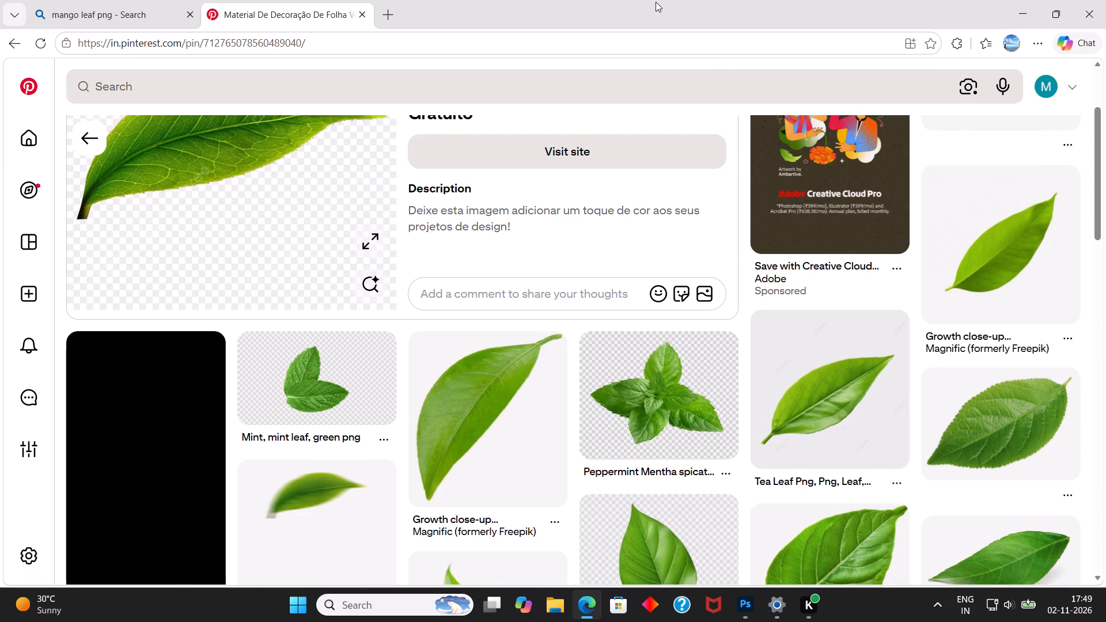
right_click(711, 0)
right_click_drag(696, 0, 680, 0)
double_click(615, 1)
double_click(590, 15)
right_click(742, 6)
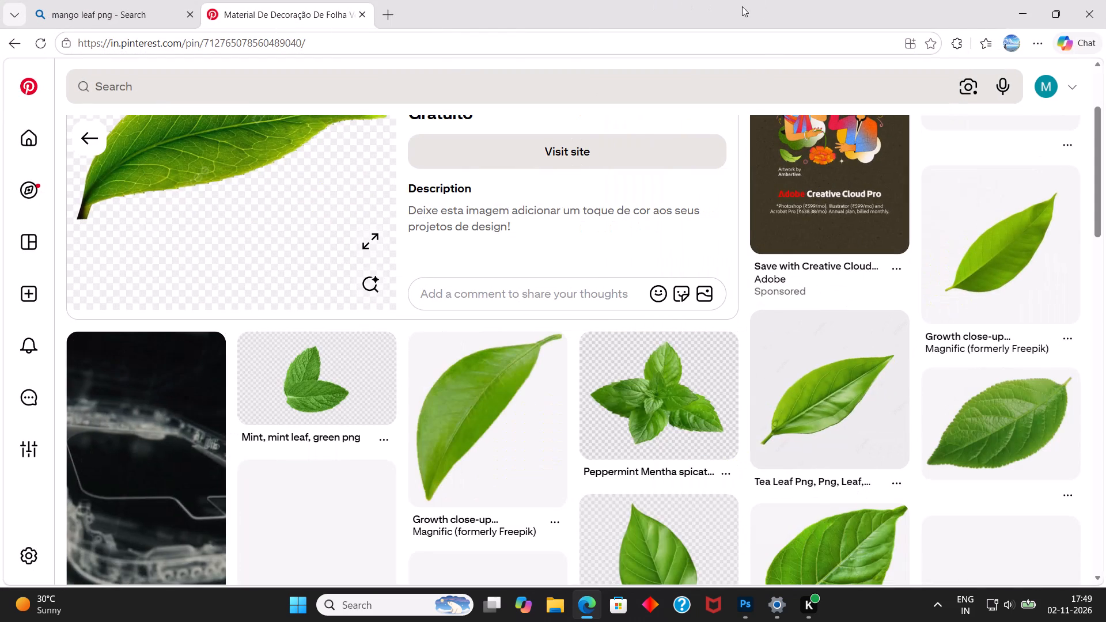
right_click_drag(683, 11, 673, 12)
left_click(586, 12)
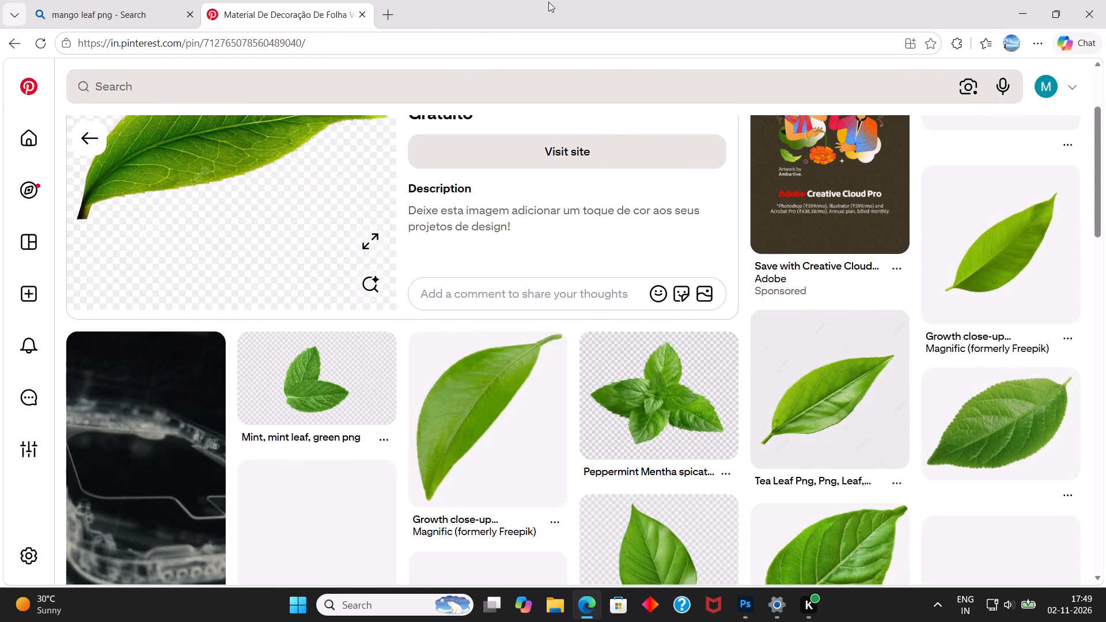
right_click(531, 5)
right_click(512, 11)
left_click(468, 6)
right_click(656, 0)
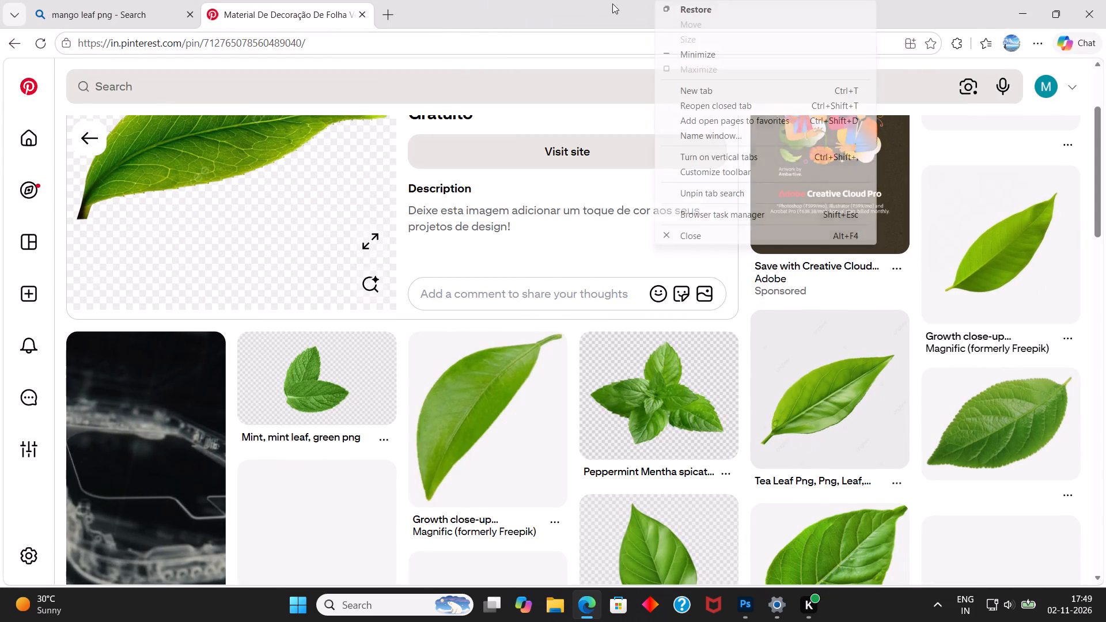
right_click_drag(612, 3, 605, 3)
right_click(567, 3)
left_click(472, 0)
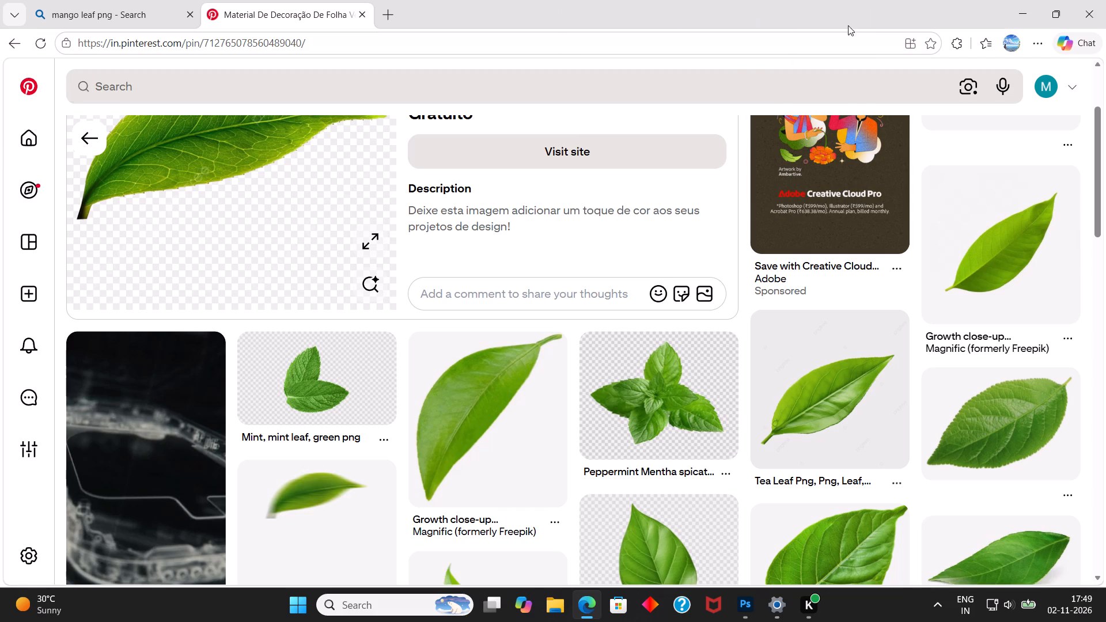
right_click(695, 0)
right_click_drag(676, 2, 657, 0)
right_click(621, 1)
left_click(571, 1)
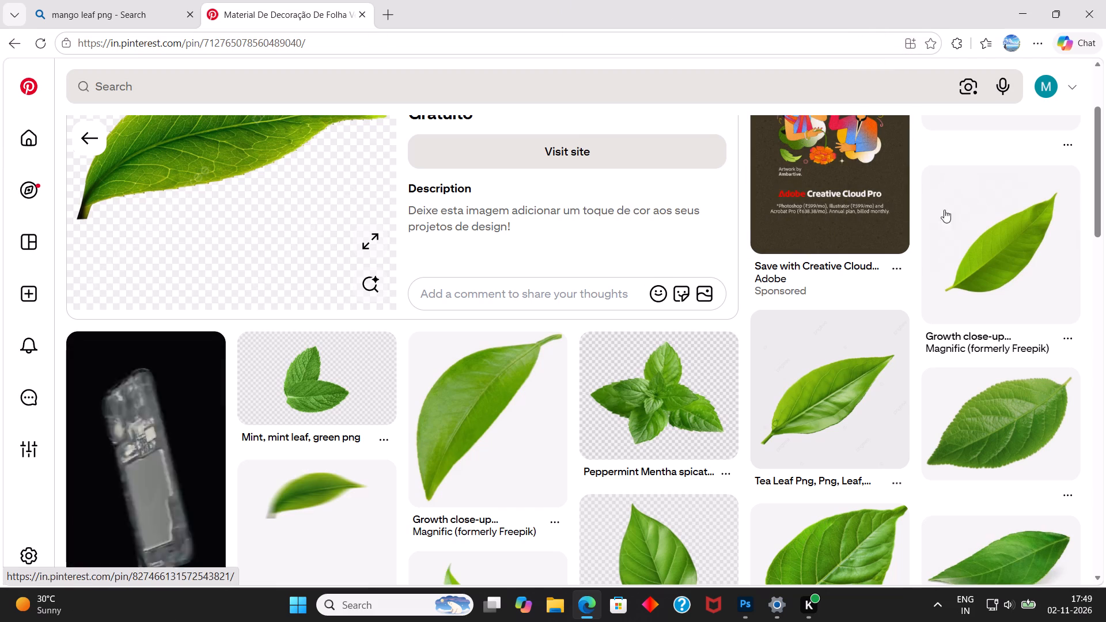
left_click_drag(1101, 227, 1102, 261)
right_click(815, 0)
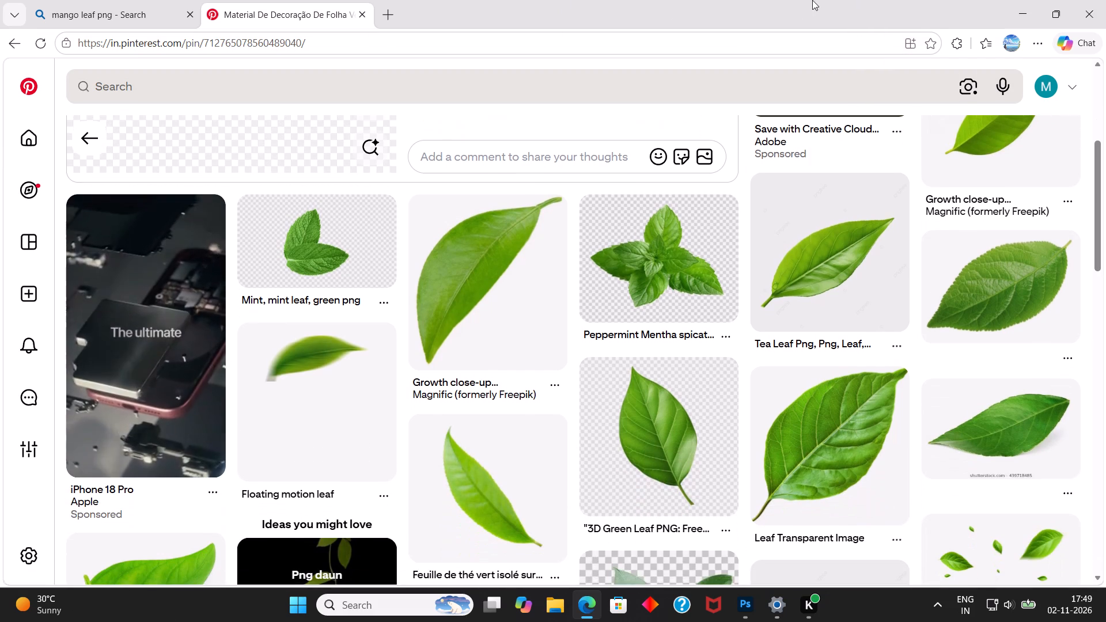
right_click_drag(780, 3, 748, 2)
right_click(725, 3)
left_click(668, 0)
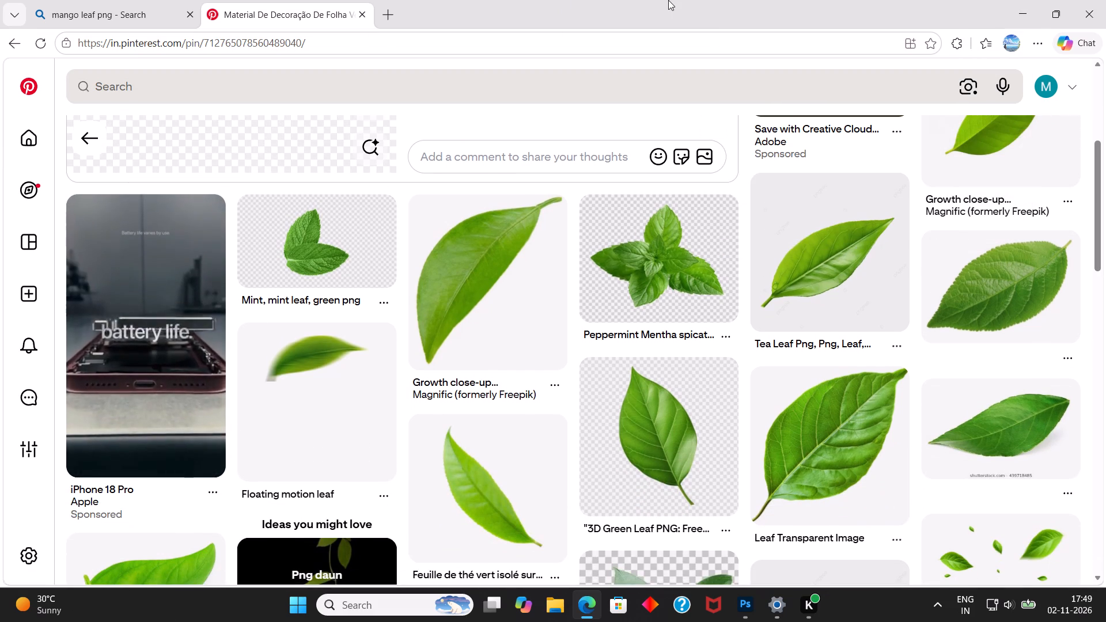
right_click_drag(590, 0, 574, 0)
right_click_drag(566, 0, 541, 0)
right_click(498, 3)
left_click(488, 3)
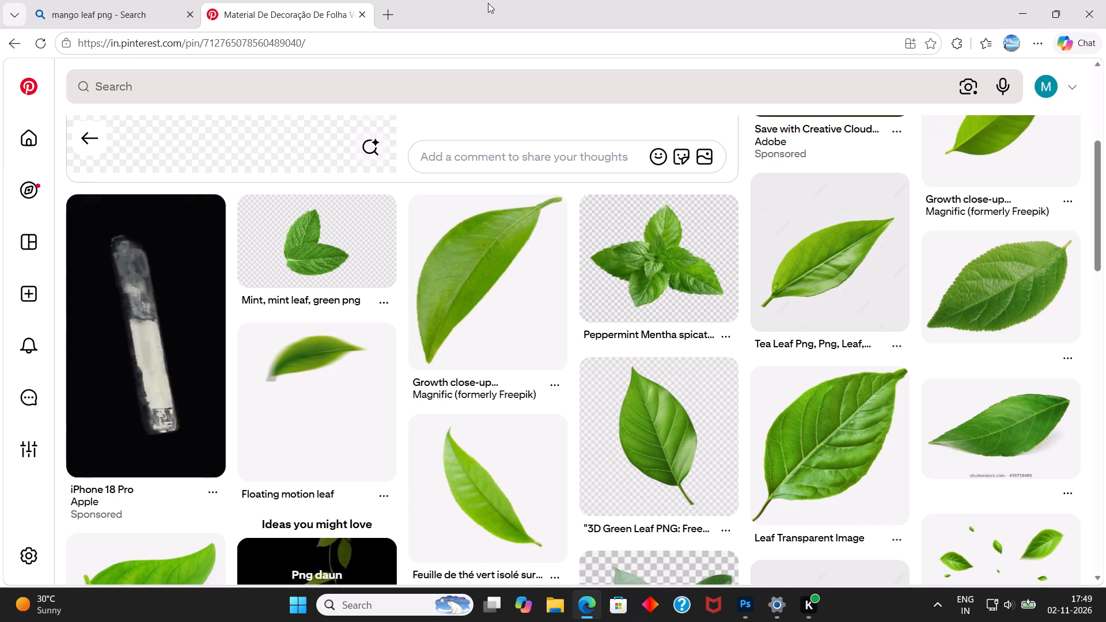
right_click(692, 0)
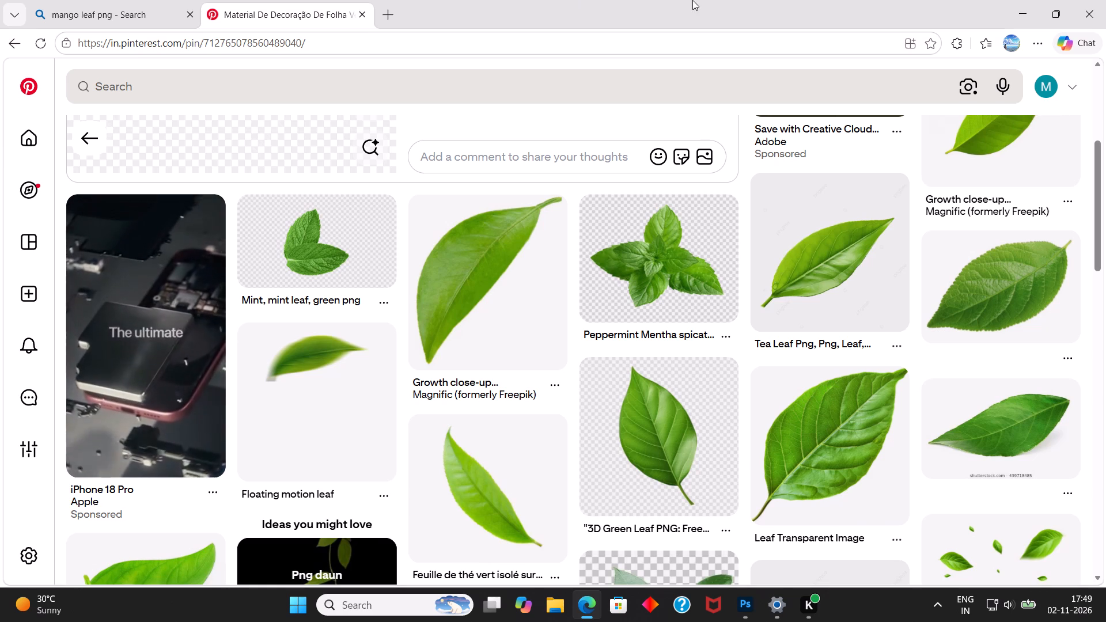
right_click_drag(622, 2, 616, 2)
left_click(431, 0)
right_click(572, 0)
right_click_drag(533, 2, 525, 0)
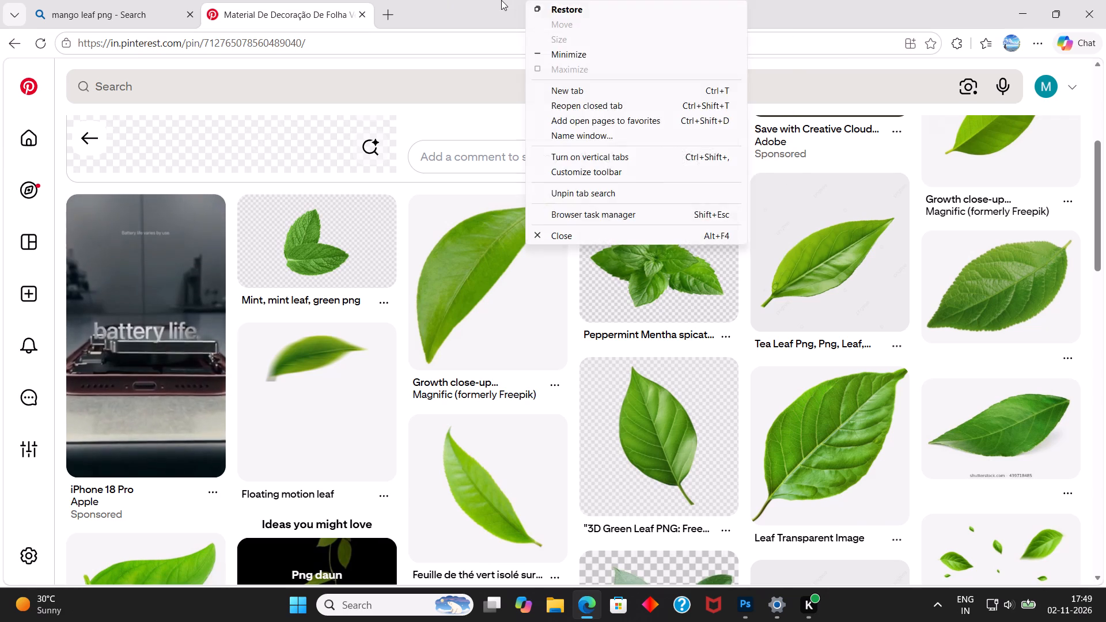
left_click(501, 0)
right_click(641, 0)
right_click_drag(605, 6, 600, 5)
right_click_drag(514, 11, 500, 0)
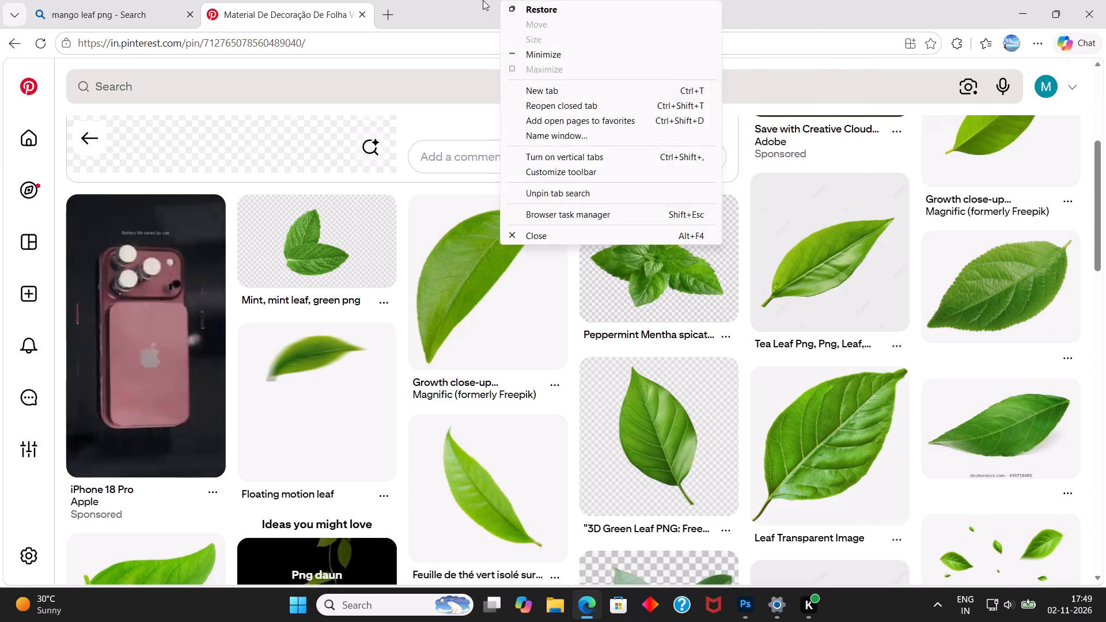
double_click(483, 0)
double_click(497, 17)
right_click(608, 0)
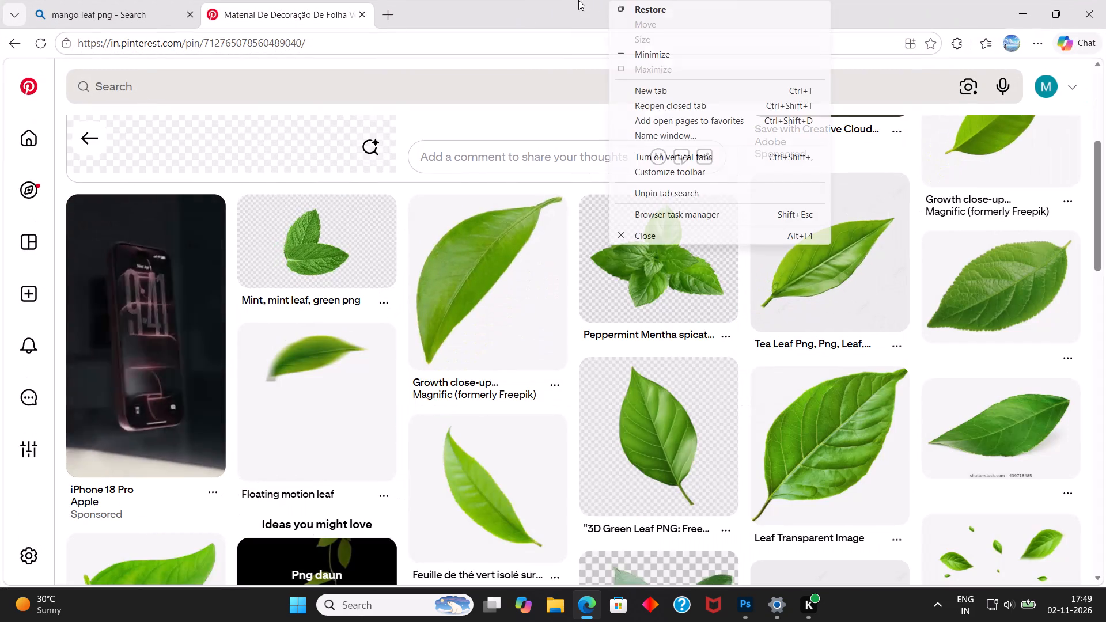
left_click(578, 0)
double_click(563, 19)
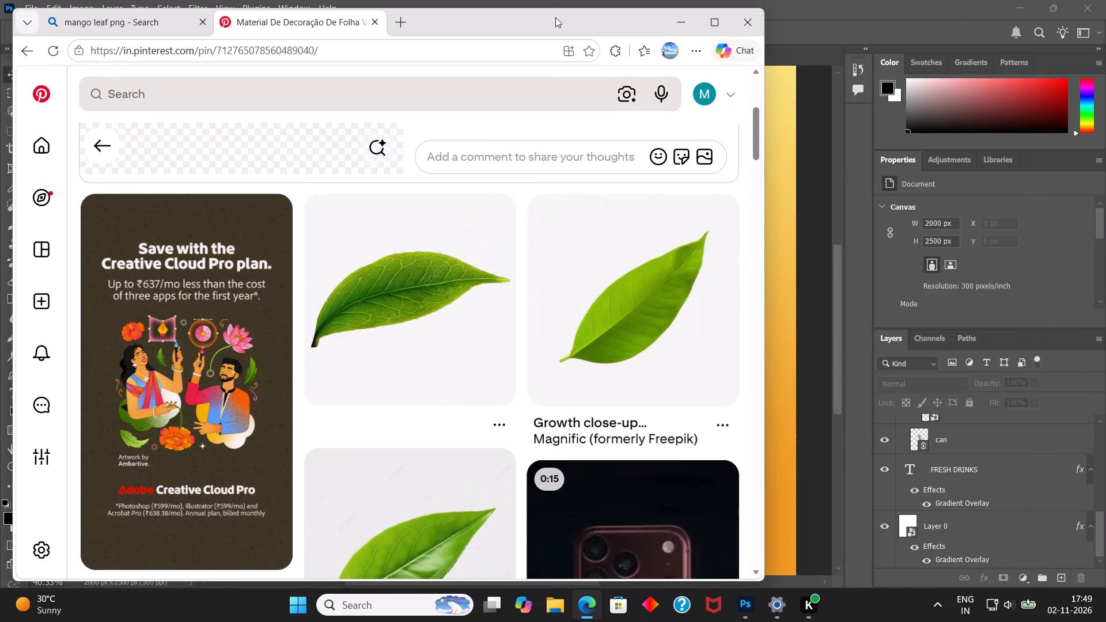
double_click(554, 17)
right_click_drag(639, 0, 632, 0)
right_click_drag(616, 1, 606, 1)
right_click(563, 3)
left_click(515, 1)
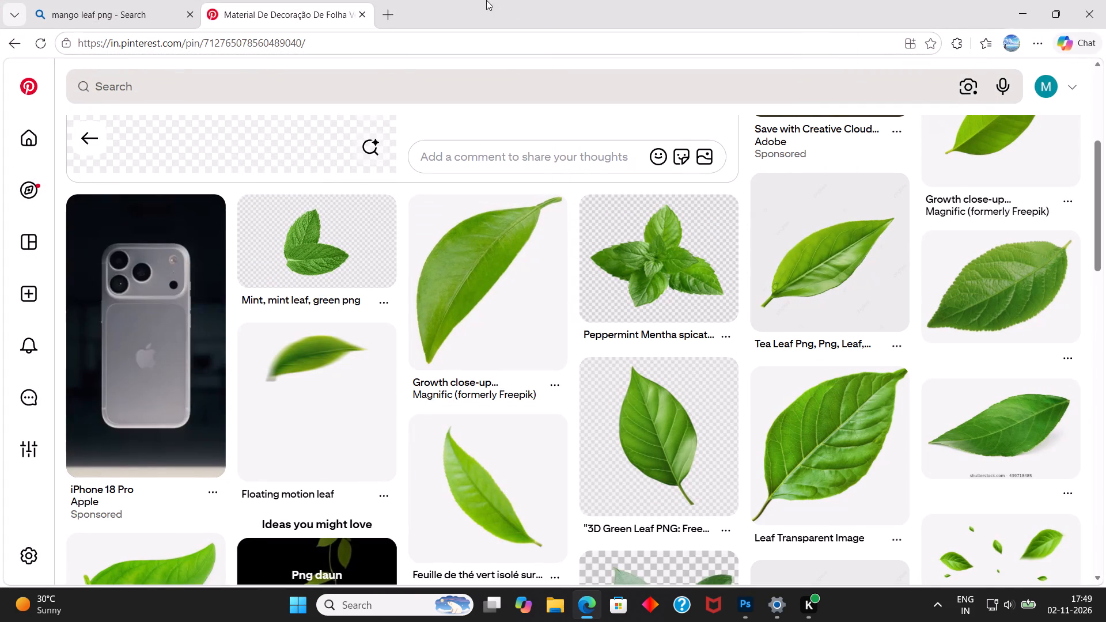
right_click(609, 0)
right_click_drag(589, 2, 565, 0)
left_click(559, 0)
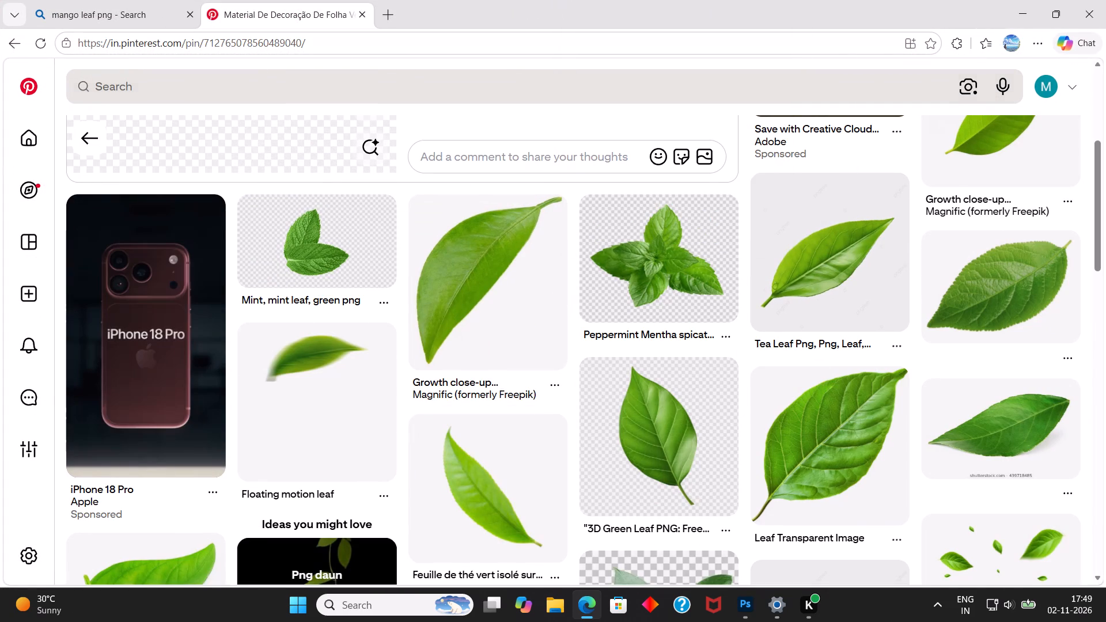
Examine the related leaf pins below the open Pinterest pin for a green leaf image that suits the poster.
left_click_drag(1100, 218, 1096, 240)
right_click_drag(864, 0, 857, 0)
right_click_drag(804, 2, 760, 0)
left_click(701, 0)
right_click_drag(603, 0, 556, 0)
right_click_drag(537, 0, 529, 0)
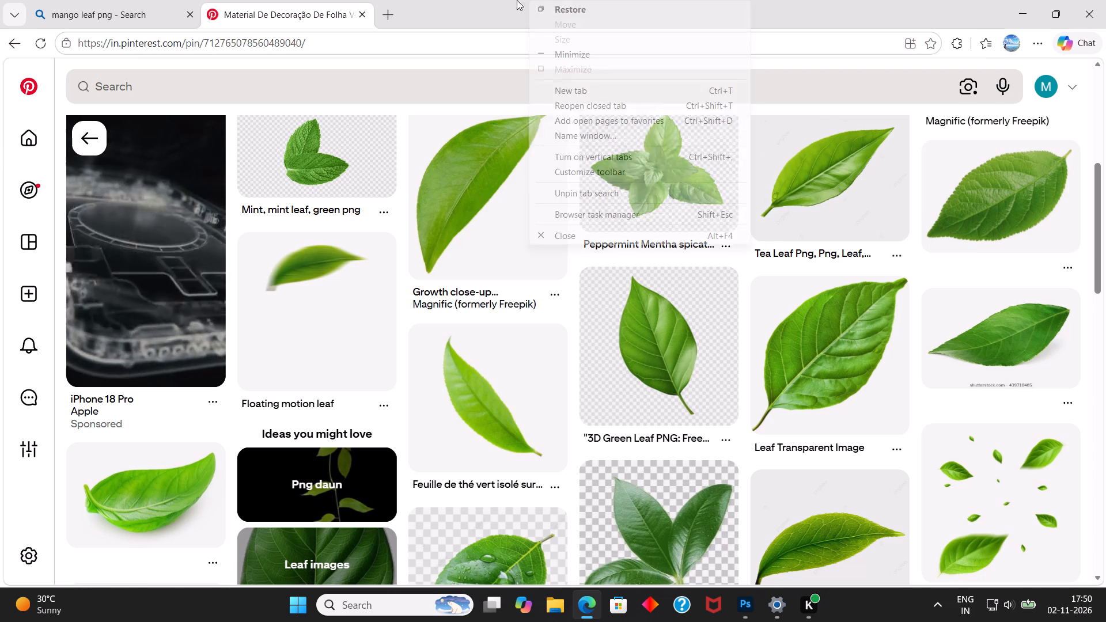
left_click(513, 2)
left_click_drag(1102, 260, 1101, 300)
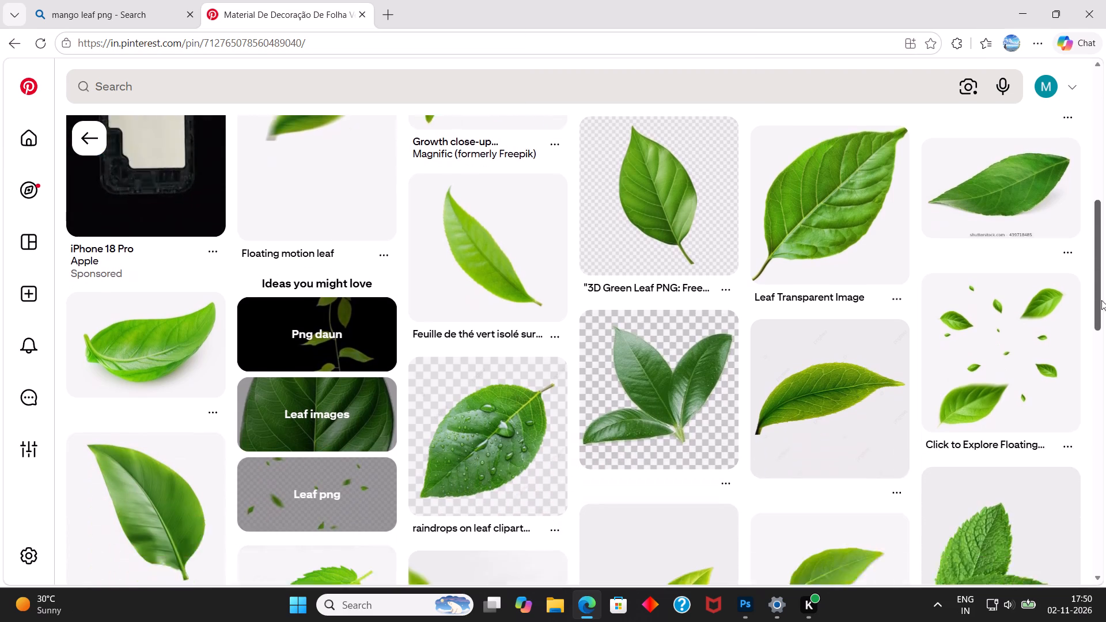
left_click_drag(1101, 300, 1099, 317)
right_click_drag(767, 0, 751, 0)
right_click_drag(706, 1, 674, 0)
right_click(632, 4)
left_click(550, 0)
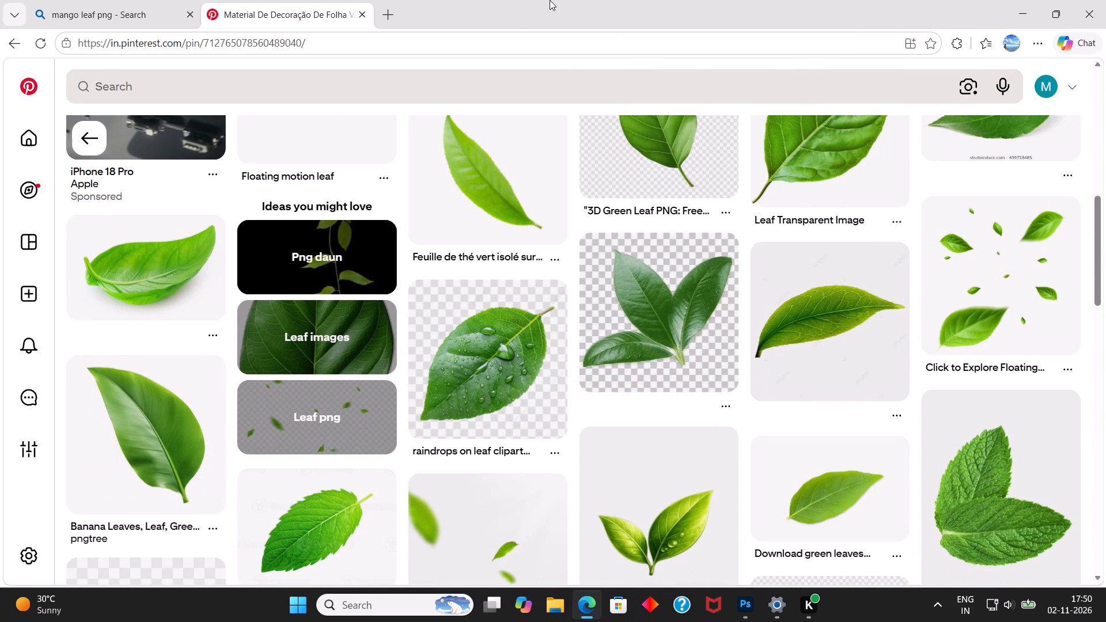
scroll(712, 233, "down", 1)
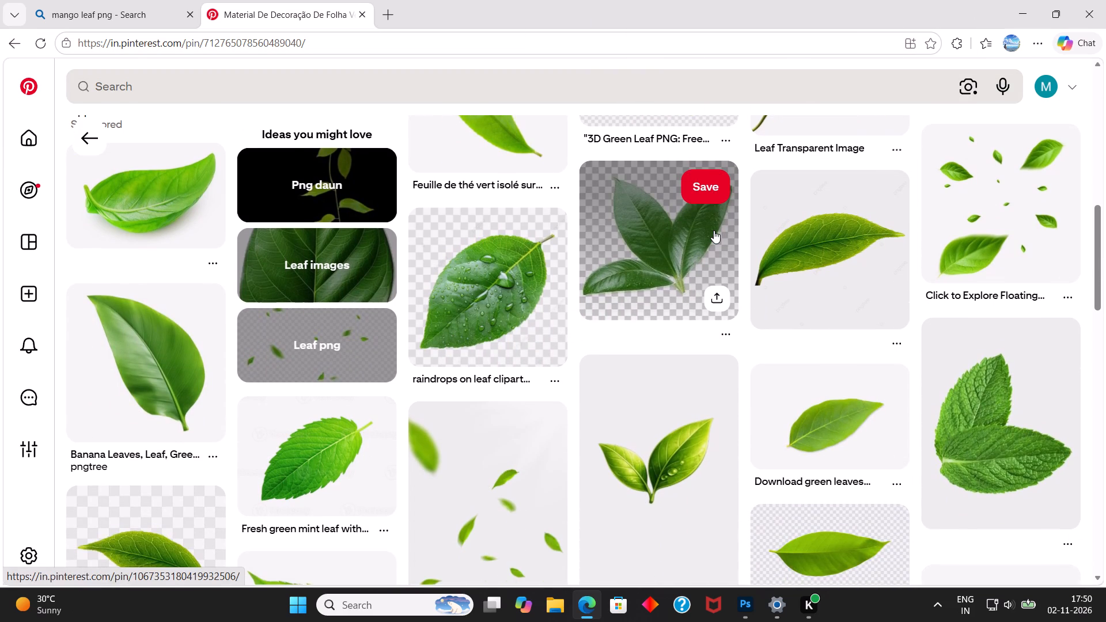
right_click(687, 0)
left_click(550, 0)
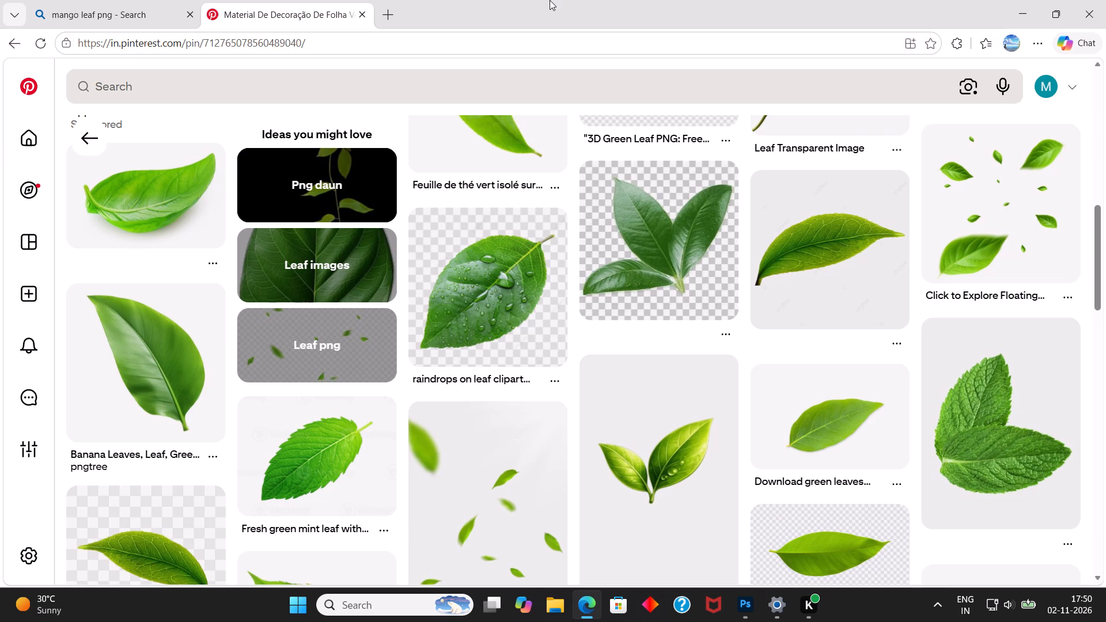
right_click_drag(642, 0, 590, 0)
left_click(570, 0)
scroll(520, 222, "up", 2)
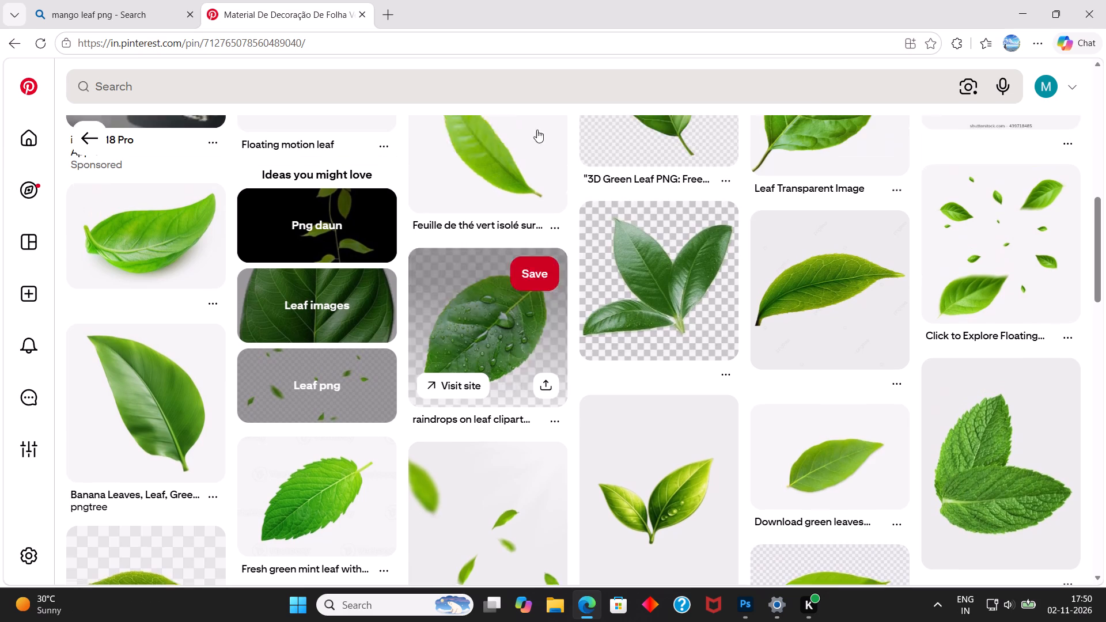
right_click_drag(579, 0, 547, 0)
right_click_drag(496, 0, 486, 0)
left_click(434, 0)
scroll(461, 127, "down", 3)
scroll(483, 260, "down", 4)
right_click_drag(566, 0, 557, 0)
left_click(472, 1)
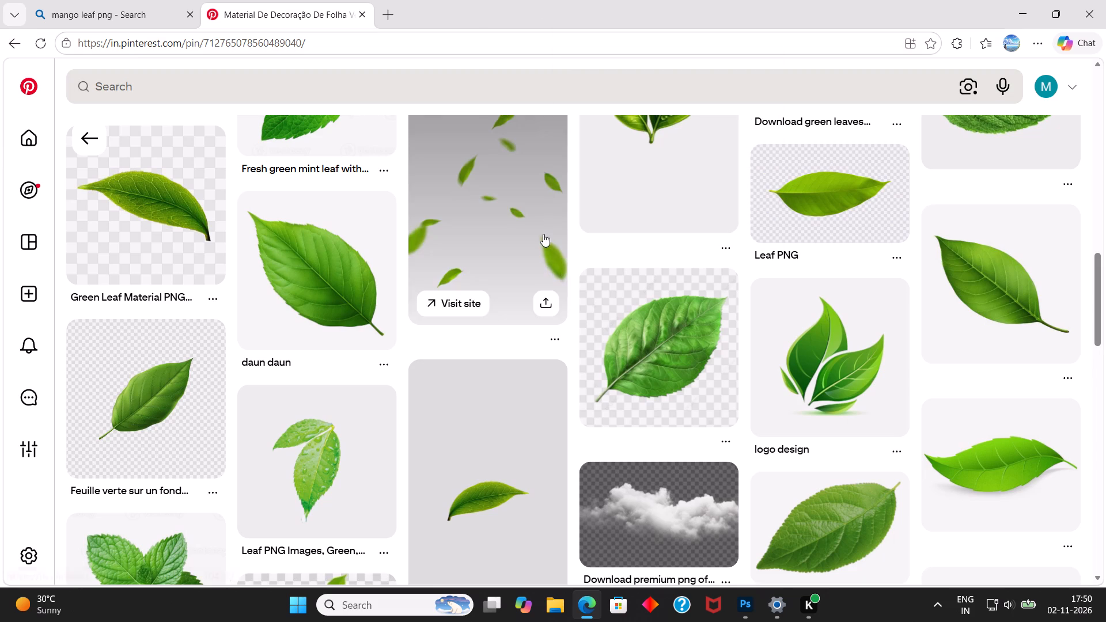
right_click(644, 0)
left_click(607, 0)
scroll(725, 211, "down", 3)
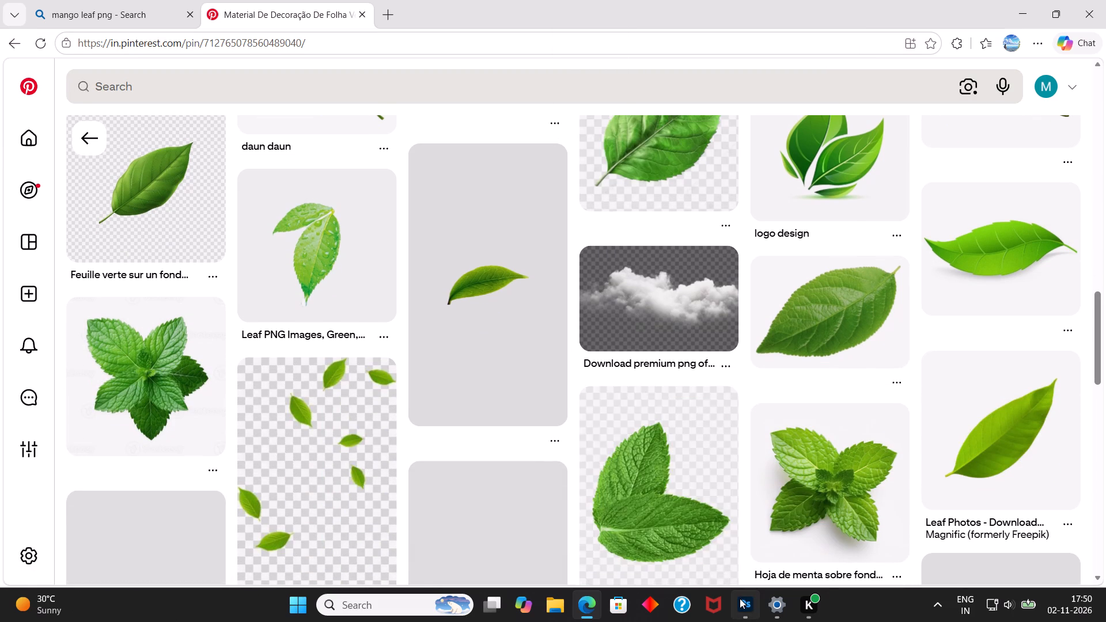
Switch to Photoshop, save the mango drink poster, and check the whole composition.
left_click(740, 598)
left_click(226, 348)
key("ctrl+s")
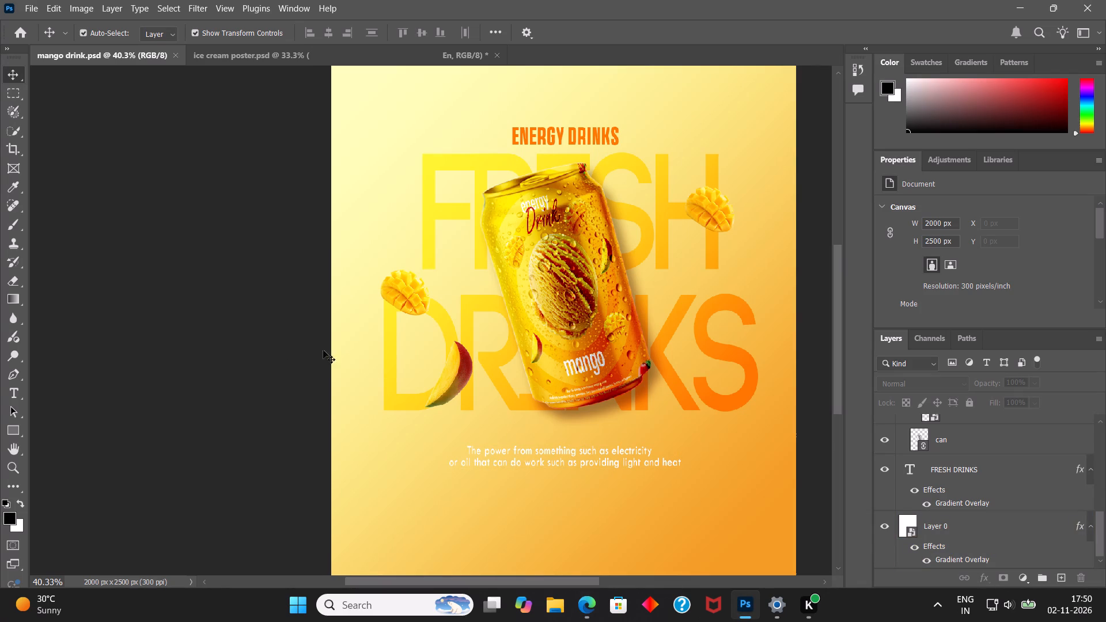
scroll(501, 352, "down", 5, "alt")
right_click_drag(808, 0, 774, 0)
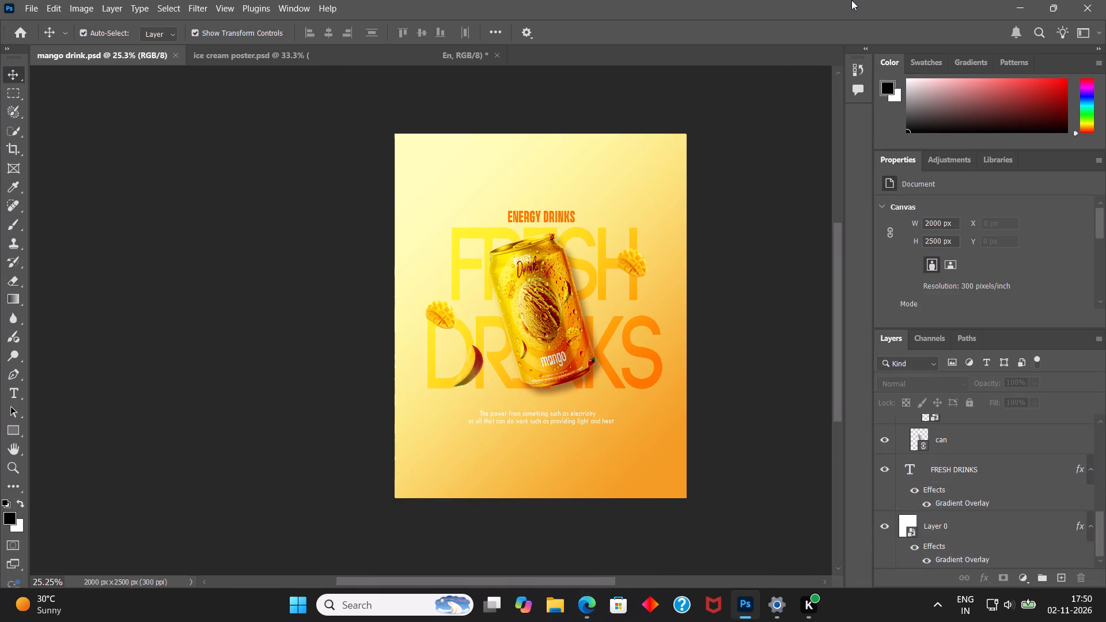
Switch to Microsoft Edge, examine more related pins for a green leaf that suits the poster, and return to the Pinterest leaf search results.
left_click(1005, 1)
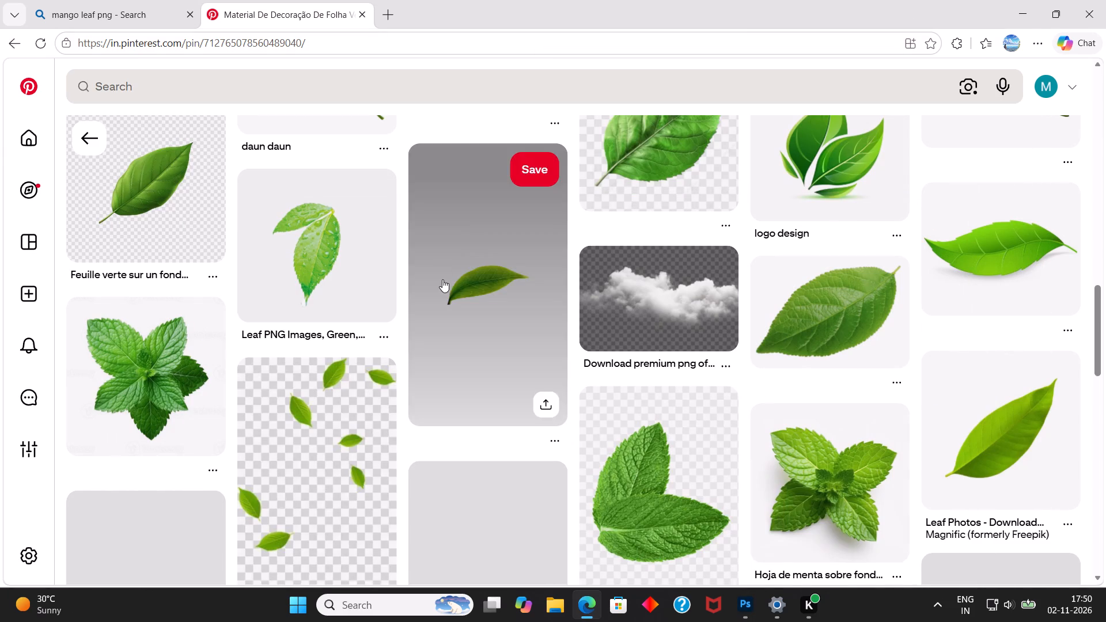
right_click_drag(707, 33, 694, 25)
left_click(595, 7)
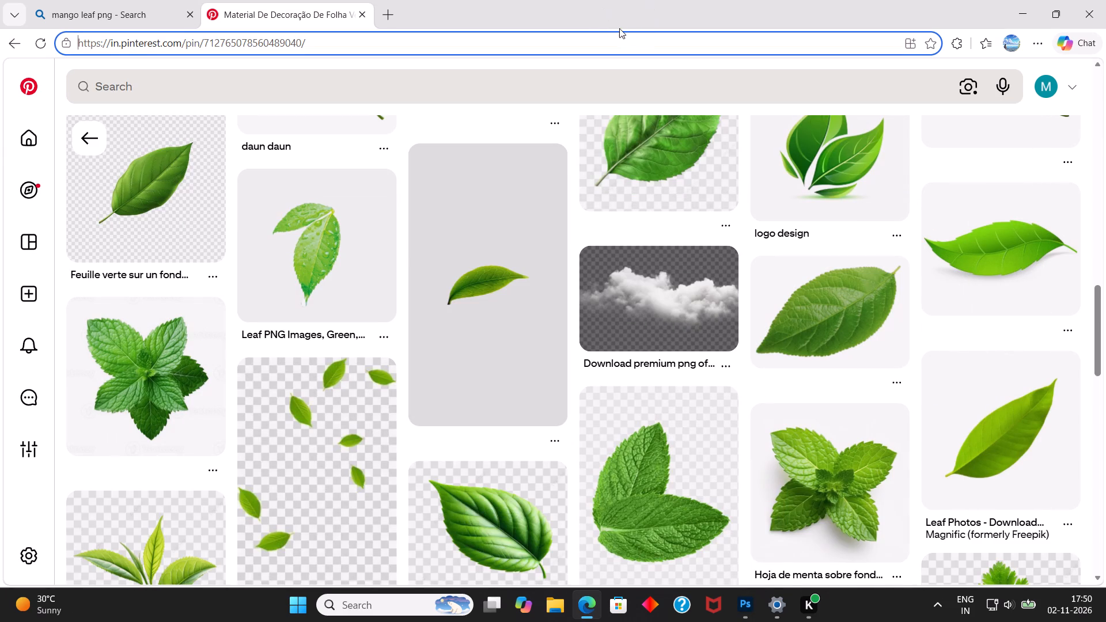
left_click(600, 65)
scroll(649, 242, "down", 2)
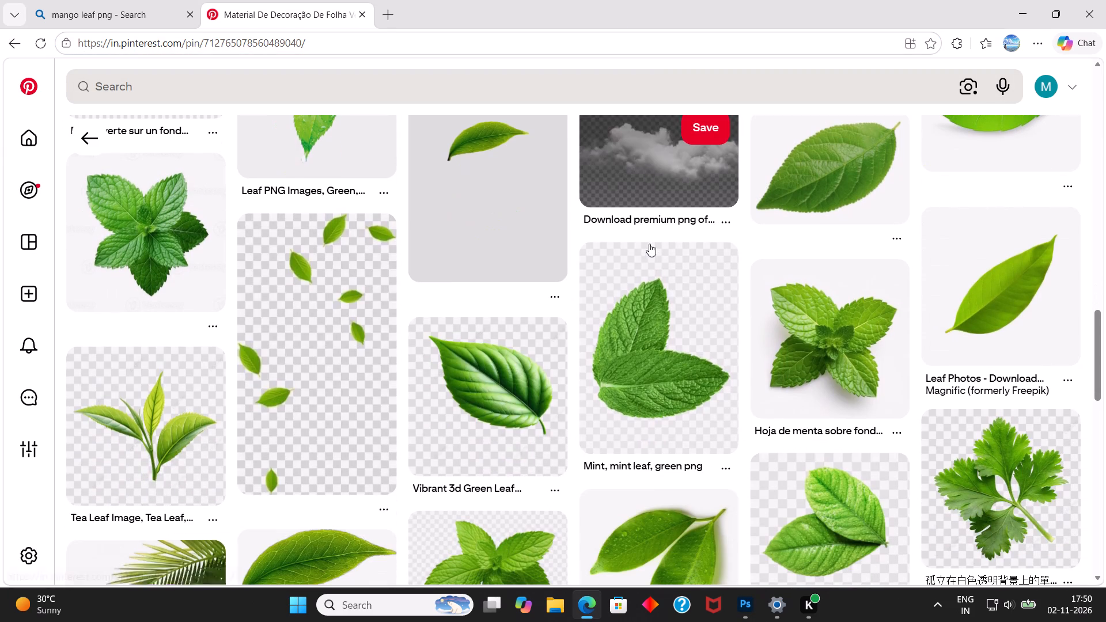
right_click(657, 0)
right_click(604, 0)
left_click(565, 0)
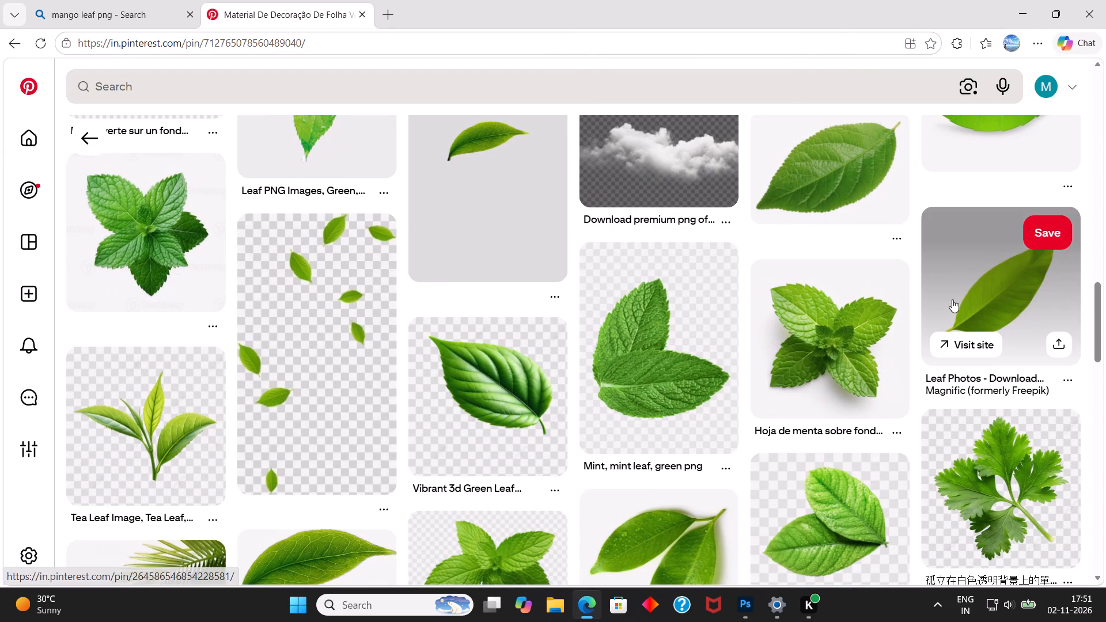
scroll(952, 299, "down", 2)
scroll(694, 238, "down", 3)
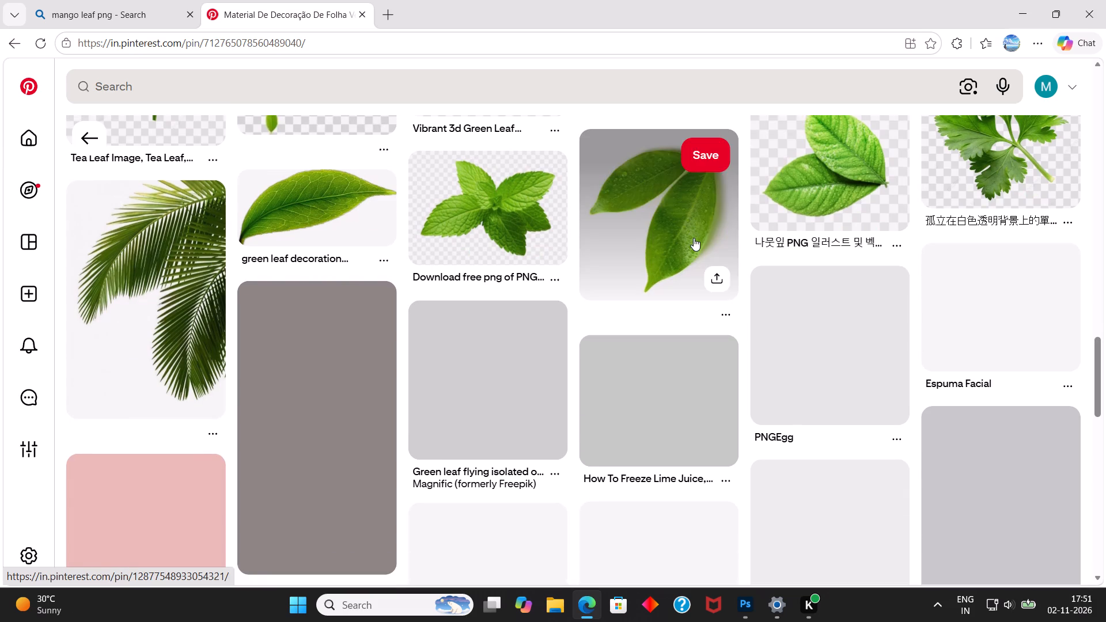
scroll(694, 238, "down", 4)
scroll(694, 238, "up", 3)
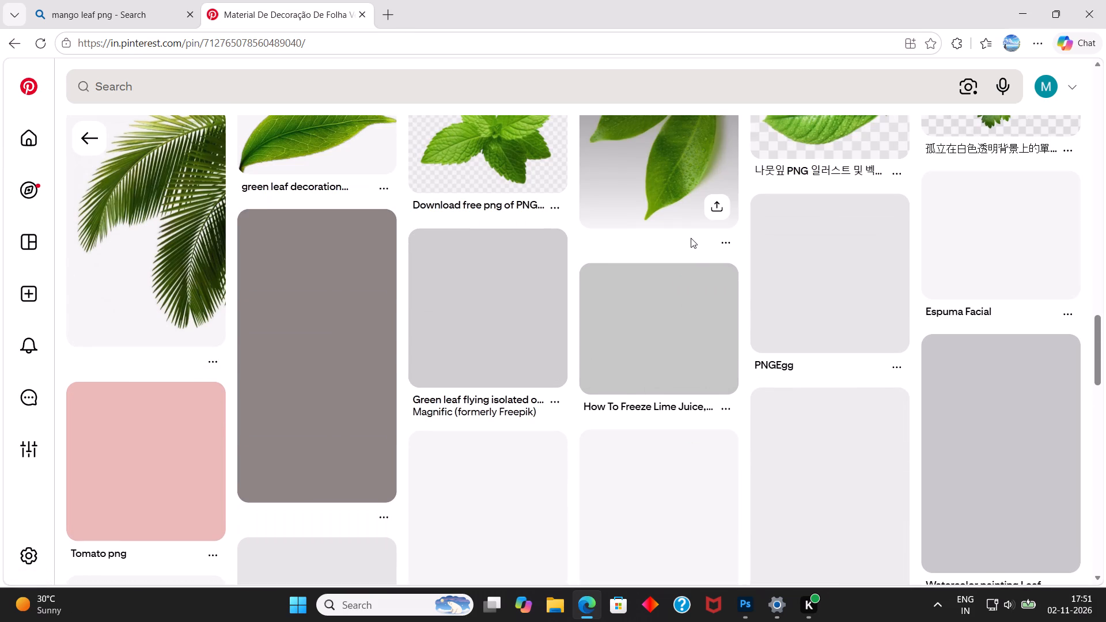
scroll(691, 238, "up", 4)
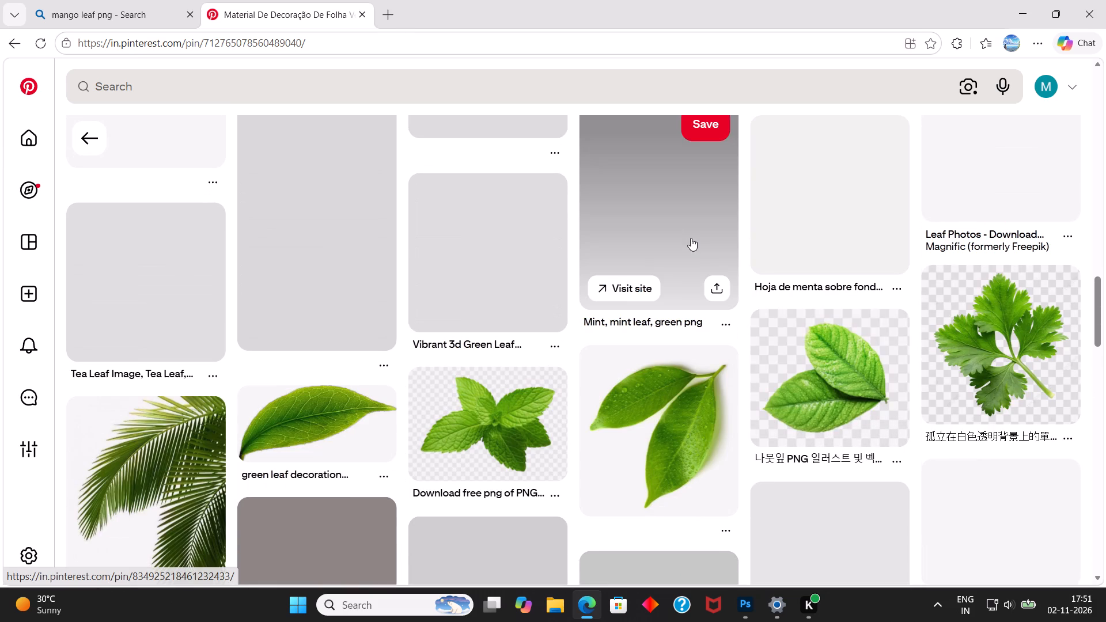
scroll(691, 238, "up", 20)
scroll(691, 238, "up", 3)
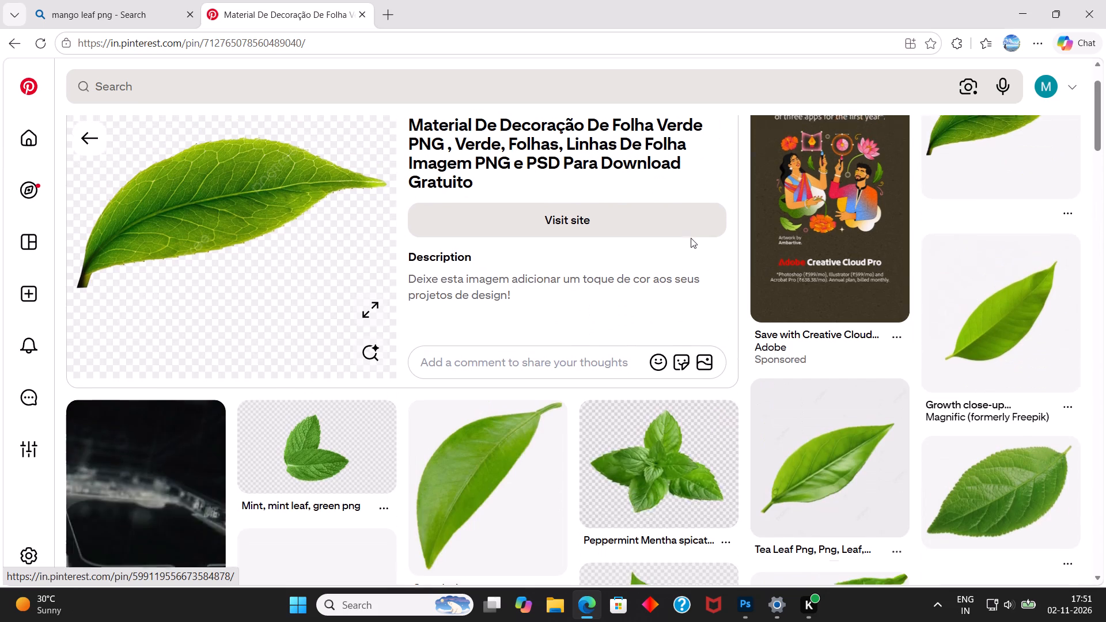
scroll(691, 238, "up", 1)
left_click(93, 147)
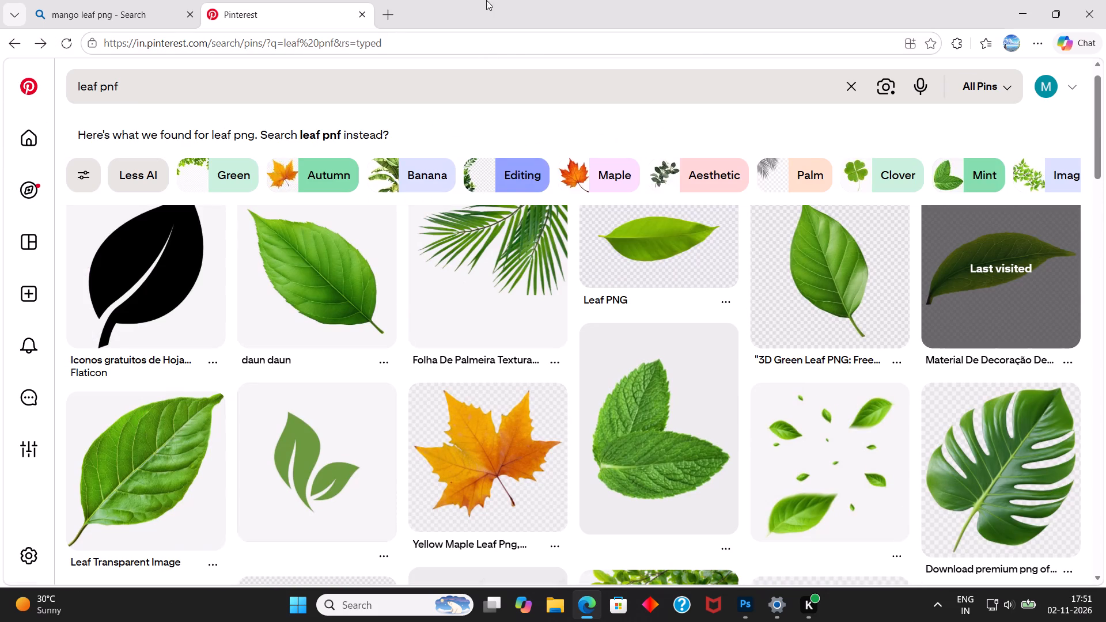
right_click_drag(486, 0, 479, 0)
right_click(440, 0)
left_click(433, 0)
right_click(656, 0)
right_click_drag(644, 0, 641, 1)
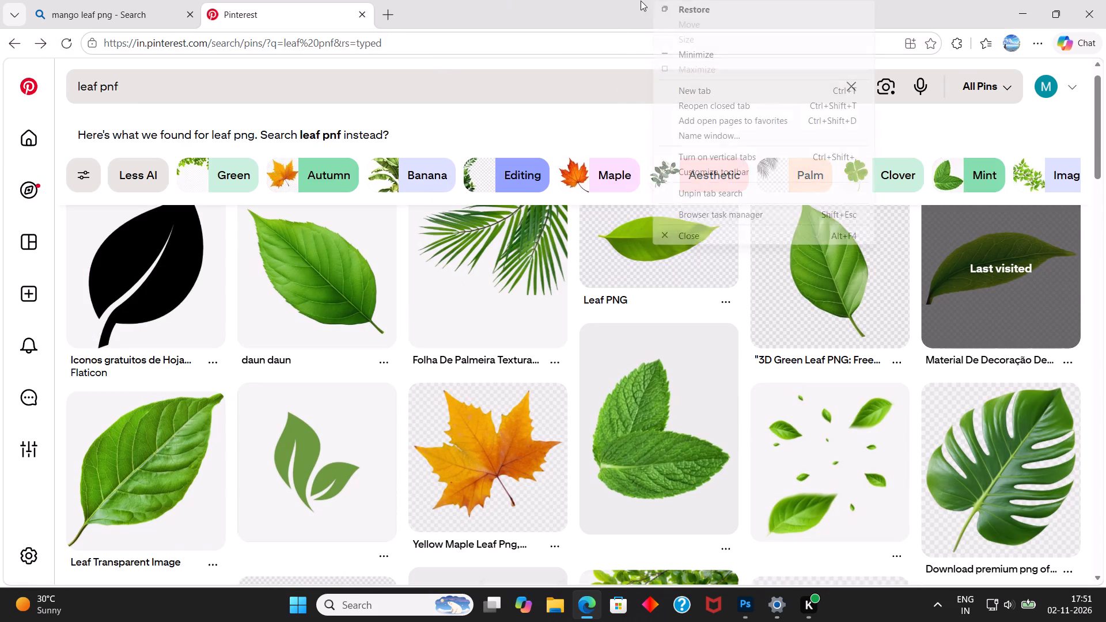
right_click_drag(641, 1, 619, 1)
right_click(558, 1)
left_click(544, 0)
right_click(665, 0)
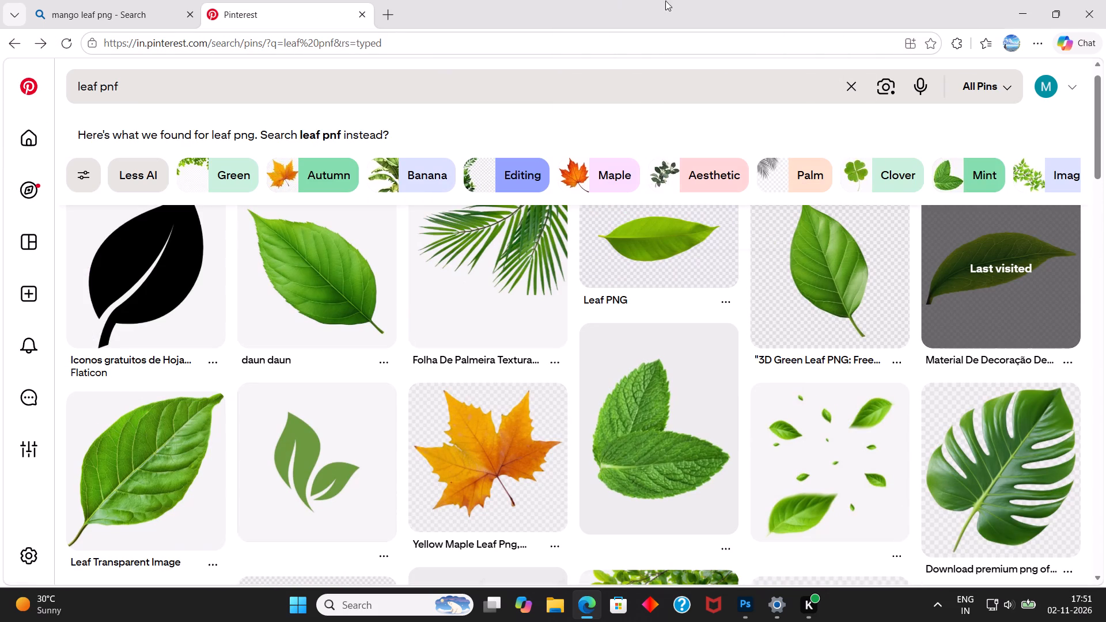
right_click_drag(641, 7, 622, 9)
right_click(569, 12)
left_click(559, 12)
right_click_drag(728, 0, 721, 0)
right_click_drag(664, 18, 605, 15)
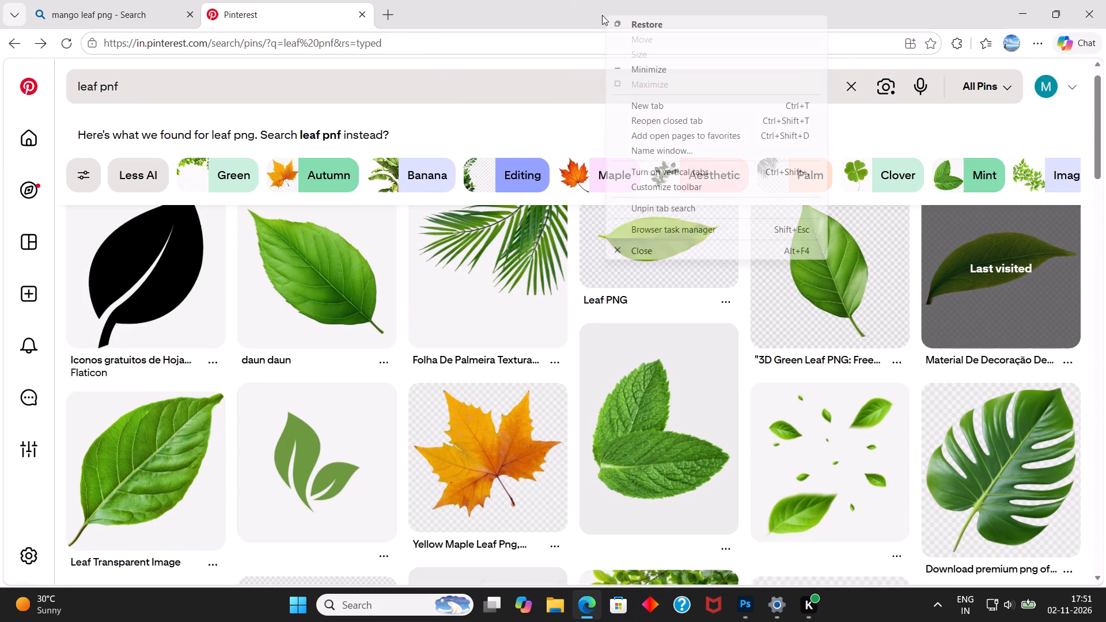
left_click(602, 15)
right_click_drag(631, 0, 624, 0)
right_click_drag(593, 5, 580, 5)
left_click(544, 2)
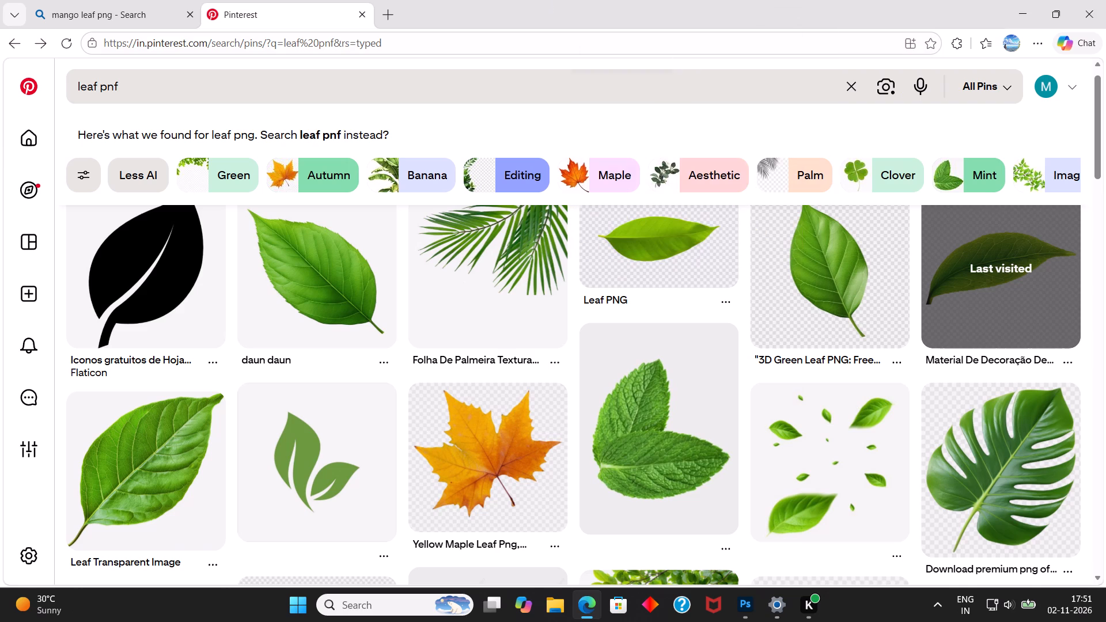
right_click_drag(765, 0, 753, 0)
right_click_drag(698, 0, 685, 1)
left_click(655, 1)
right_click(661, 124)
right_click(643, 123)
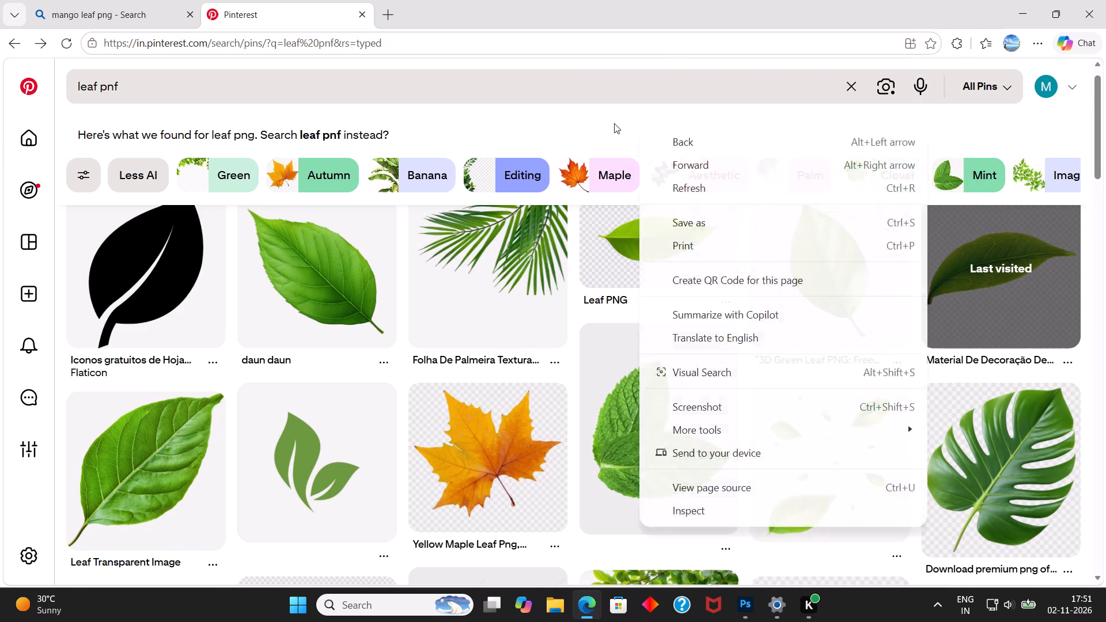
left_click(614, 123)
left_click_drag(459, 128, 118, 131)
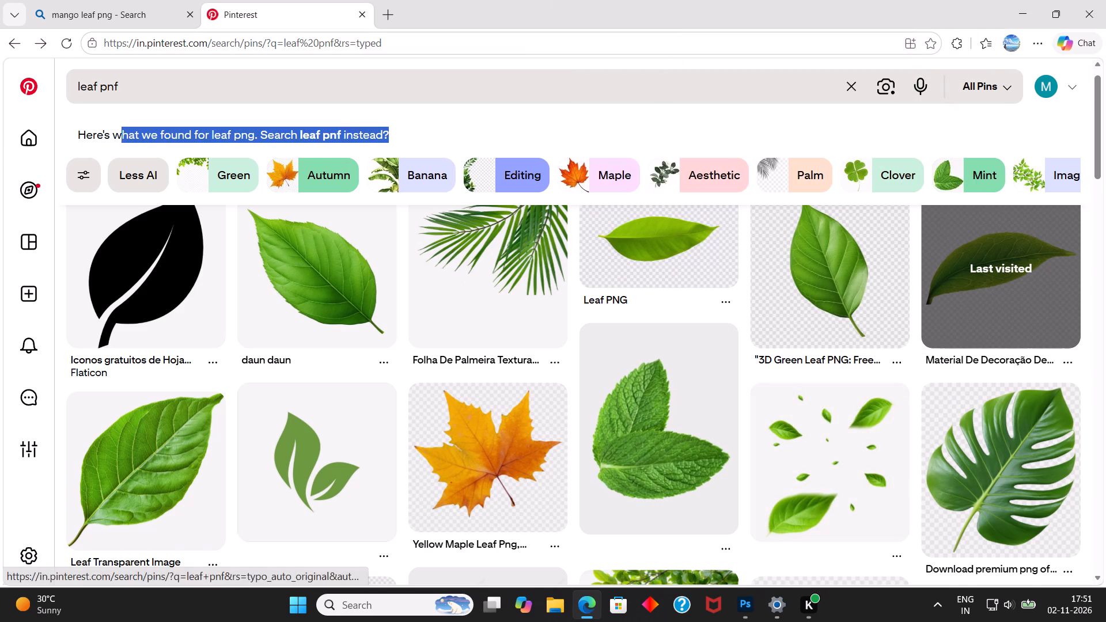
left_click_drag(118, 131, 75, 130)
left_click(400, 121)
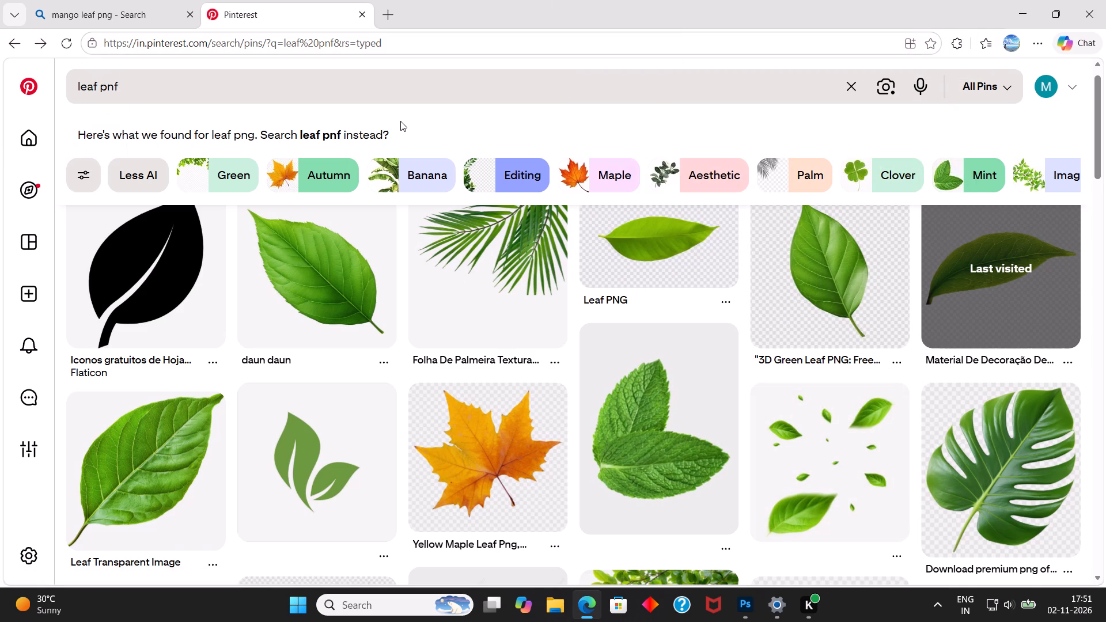
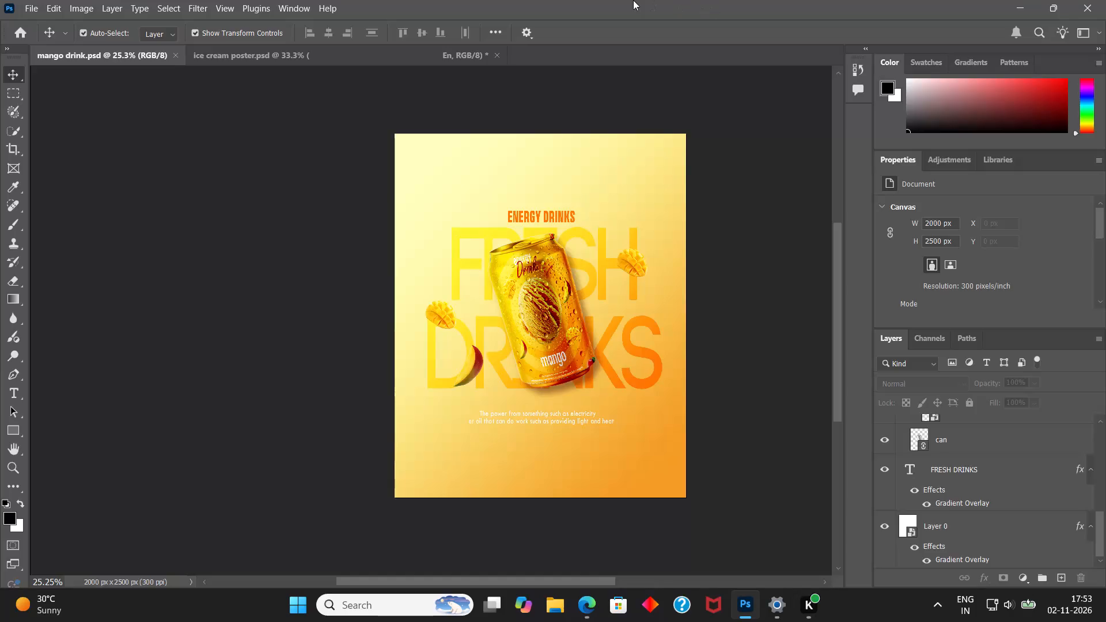
Save the mango drink poster.
left_click(775, 239)
key("ctrl+s")
Copy the Mint Leaf and Mb logo layers from the ice cream poster and paste them into the mango drink poster.
left_click(286, 55)
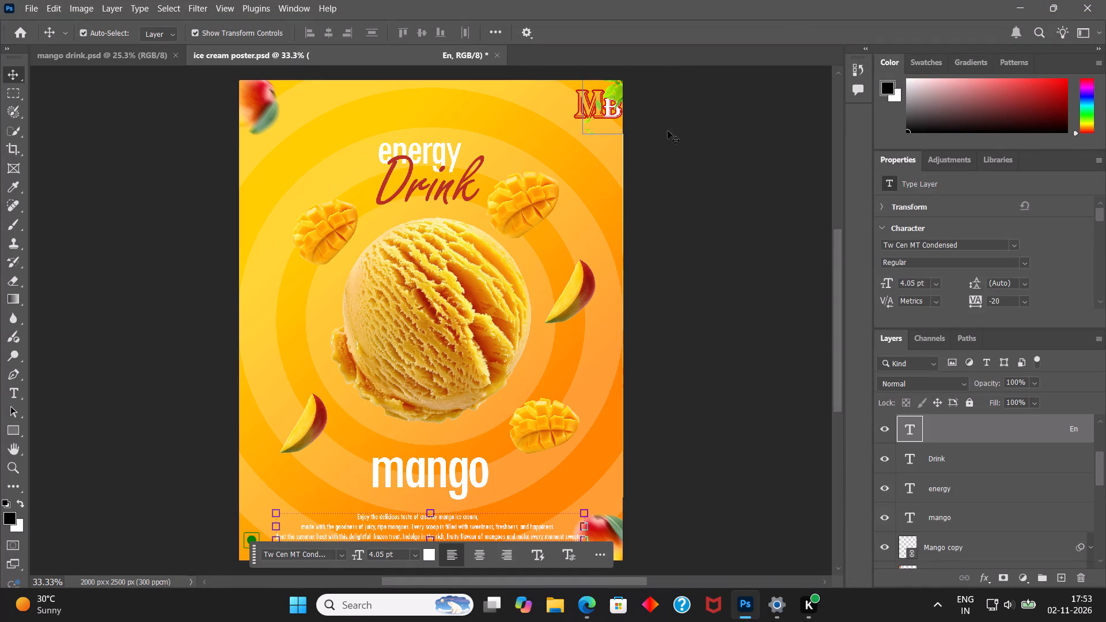
left_click(970, 450)
left_click(592, 98)
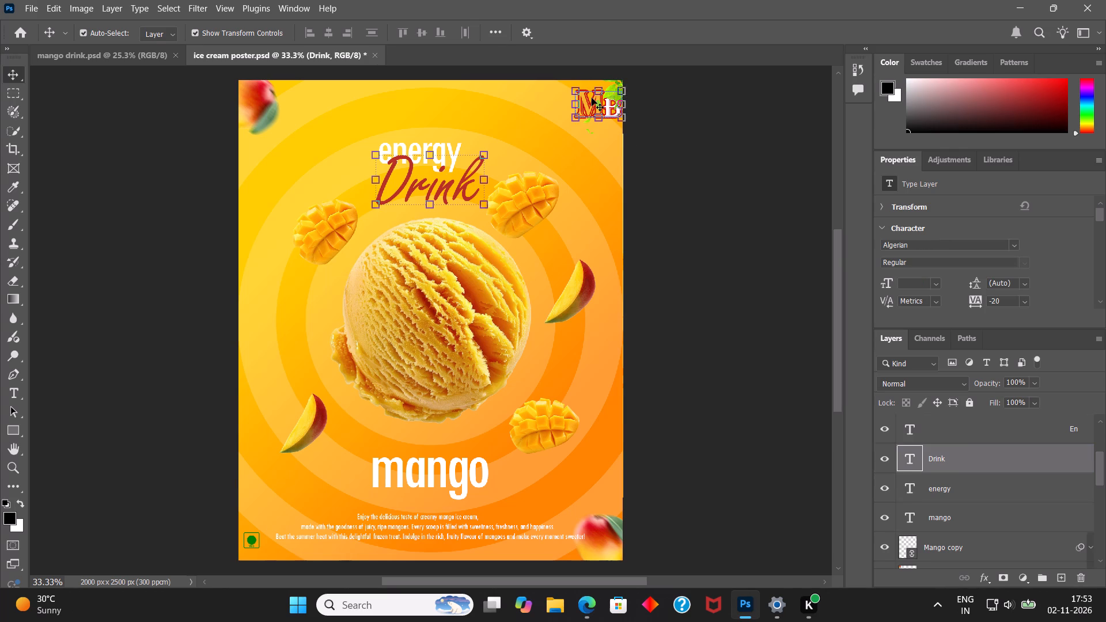
scroll(988, 480, "up", 4)
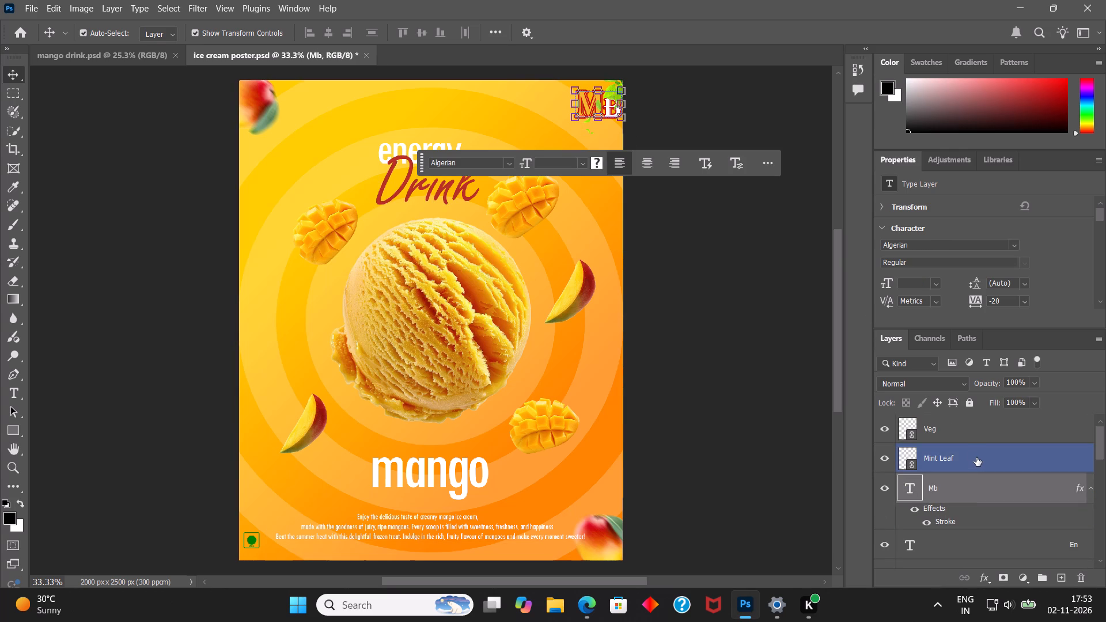
left_click(964, 461)
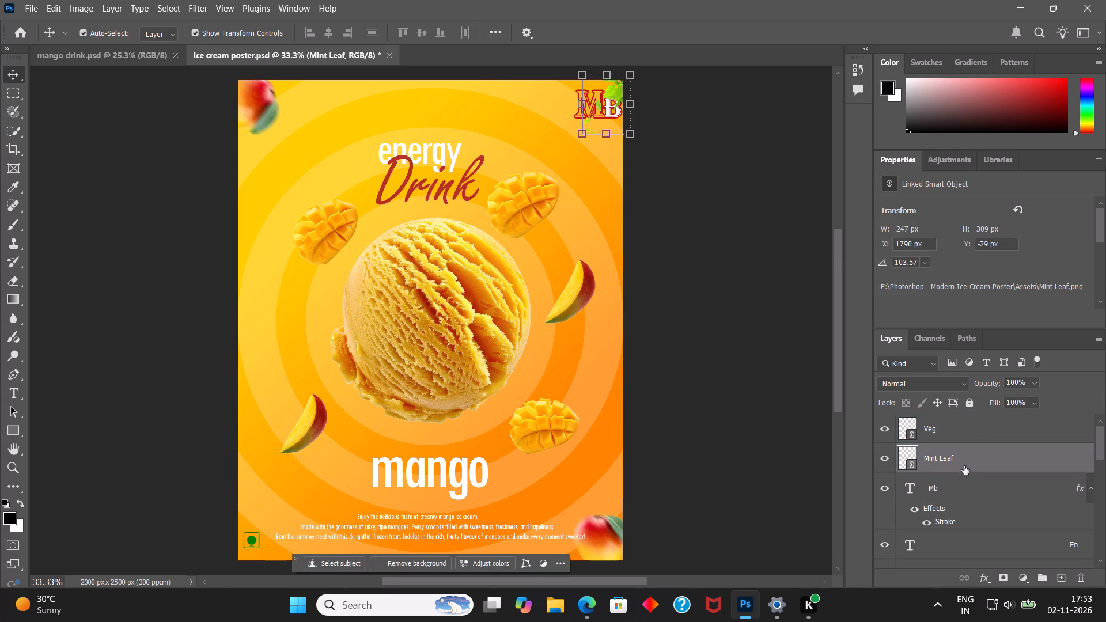
left_click(961, 489, "ctrl")
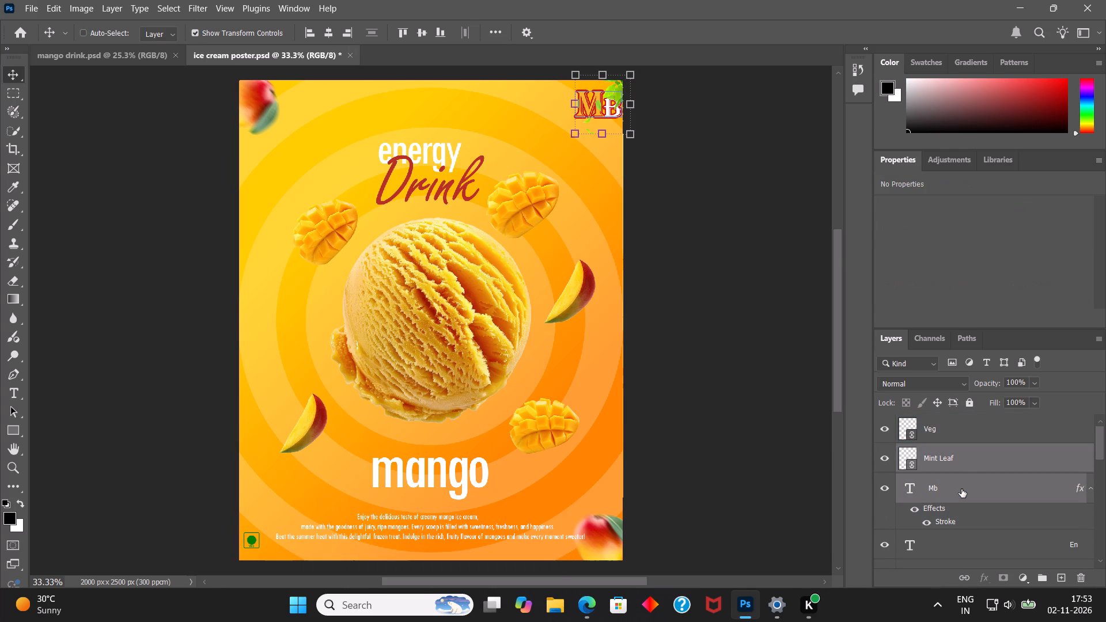
key("ctrl+c")
left_click(73, 56)
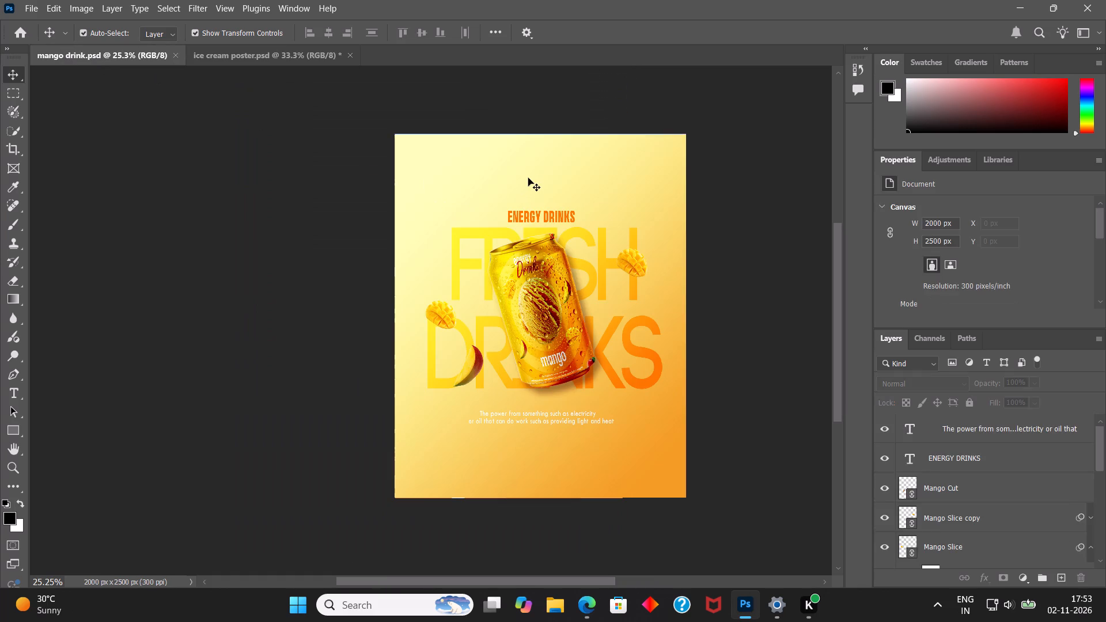
left_click(530, 174)
key("ctrl+v")
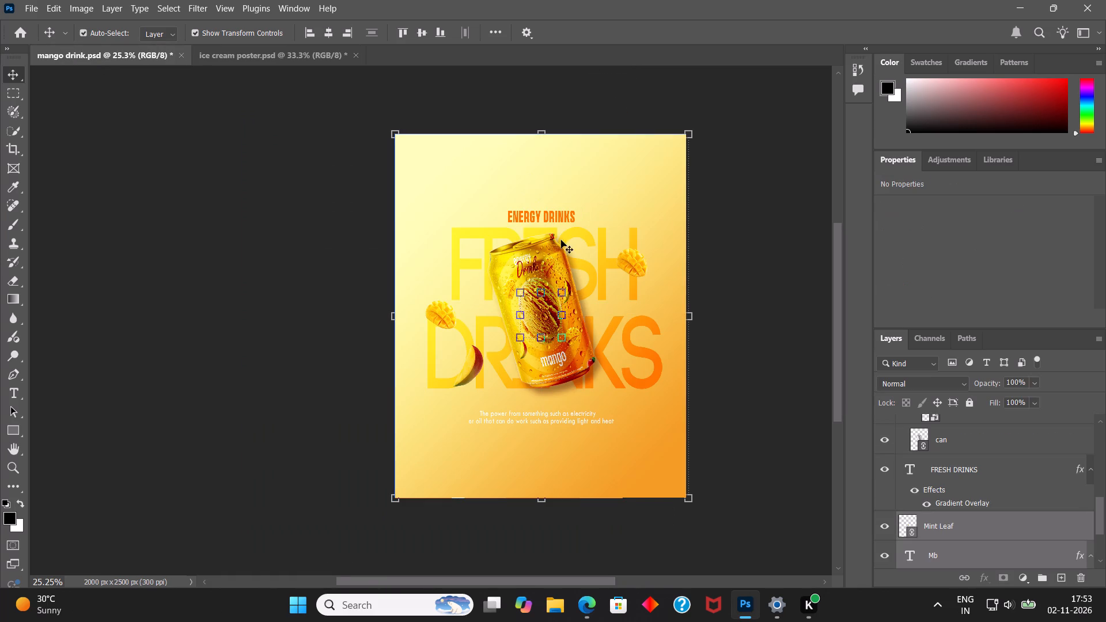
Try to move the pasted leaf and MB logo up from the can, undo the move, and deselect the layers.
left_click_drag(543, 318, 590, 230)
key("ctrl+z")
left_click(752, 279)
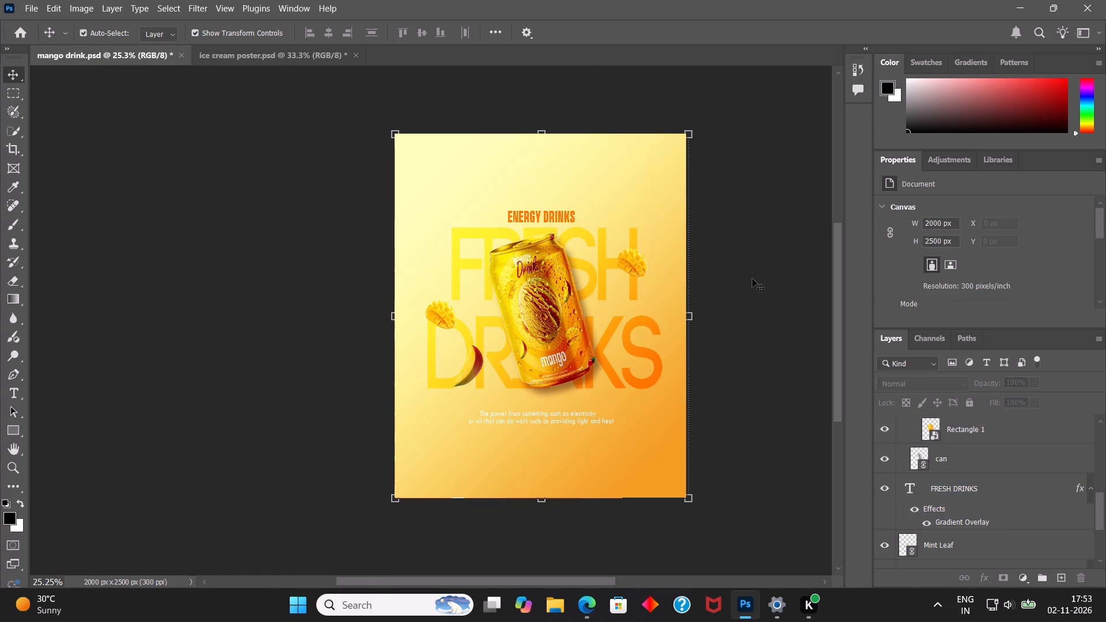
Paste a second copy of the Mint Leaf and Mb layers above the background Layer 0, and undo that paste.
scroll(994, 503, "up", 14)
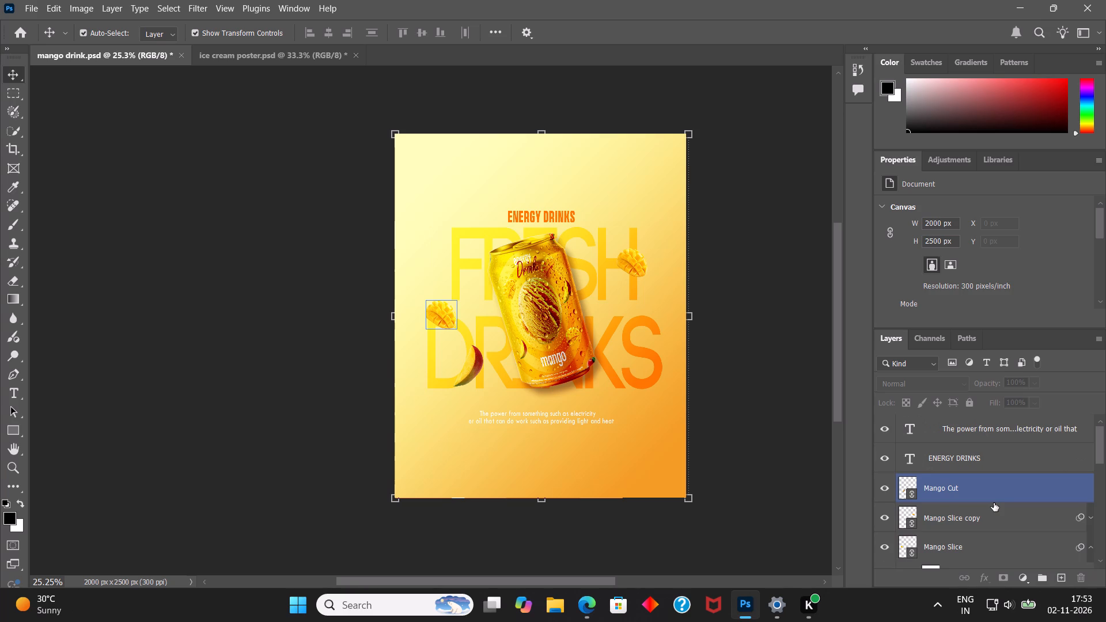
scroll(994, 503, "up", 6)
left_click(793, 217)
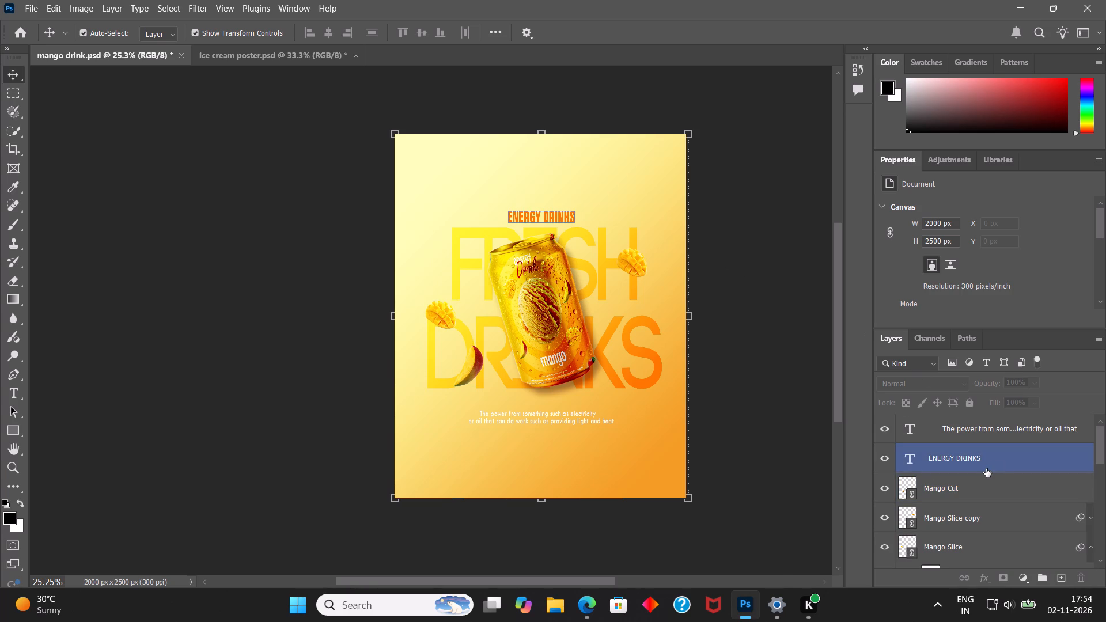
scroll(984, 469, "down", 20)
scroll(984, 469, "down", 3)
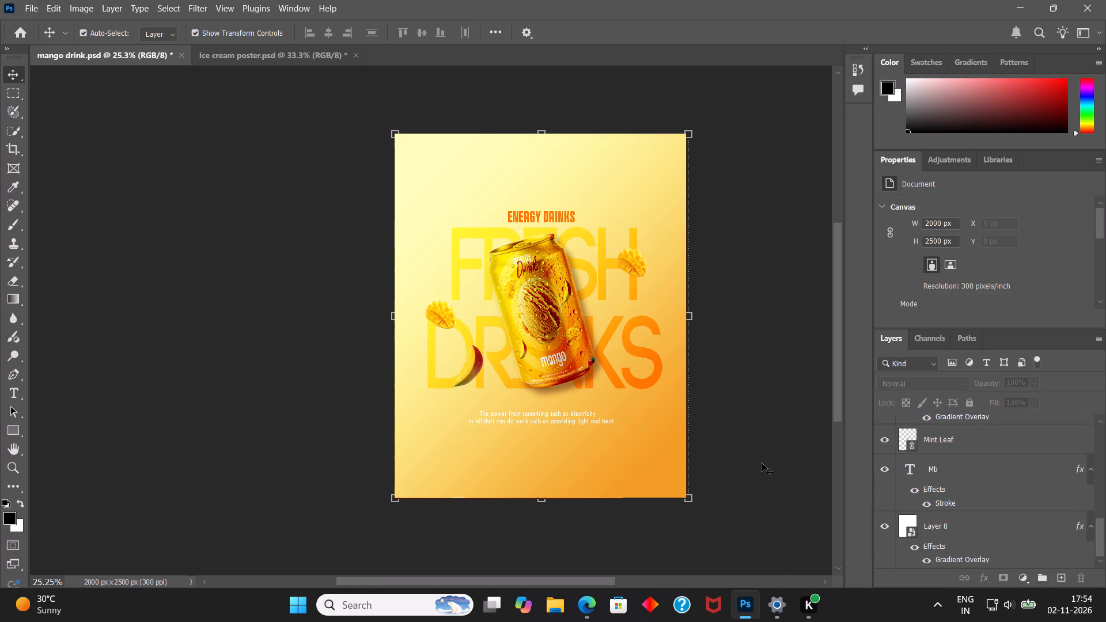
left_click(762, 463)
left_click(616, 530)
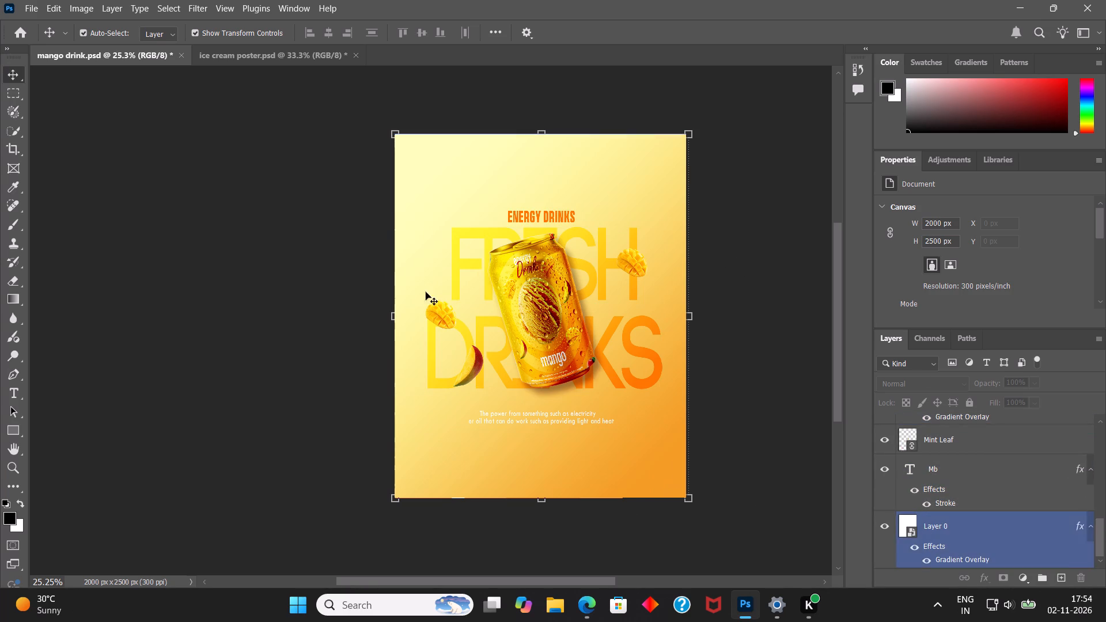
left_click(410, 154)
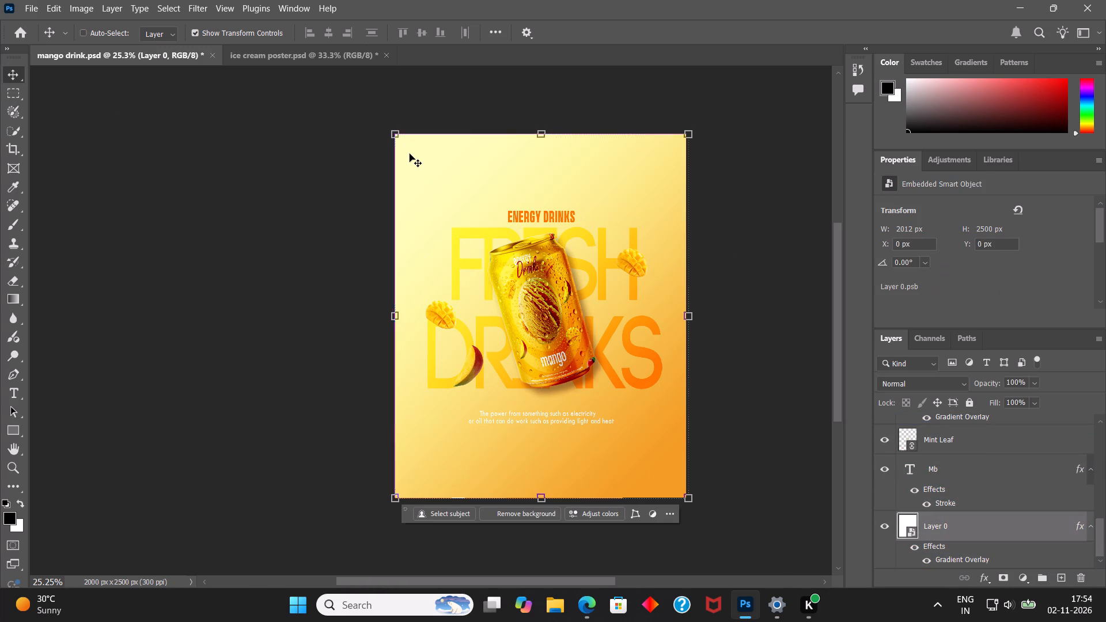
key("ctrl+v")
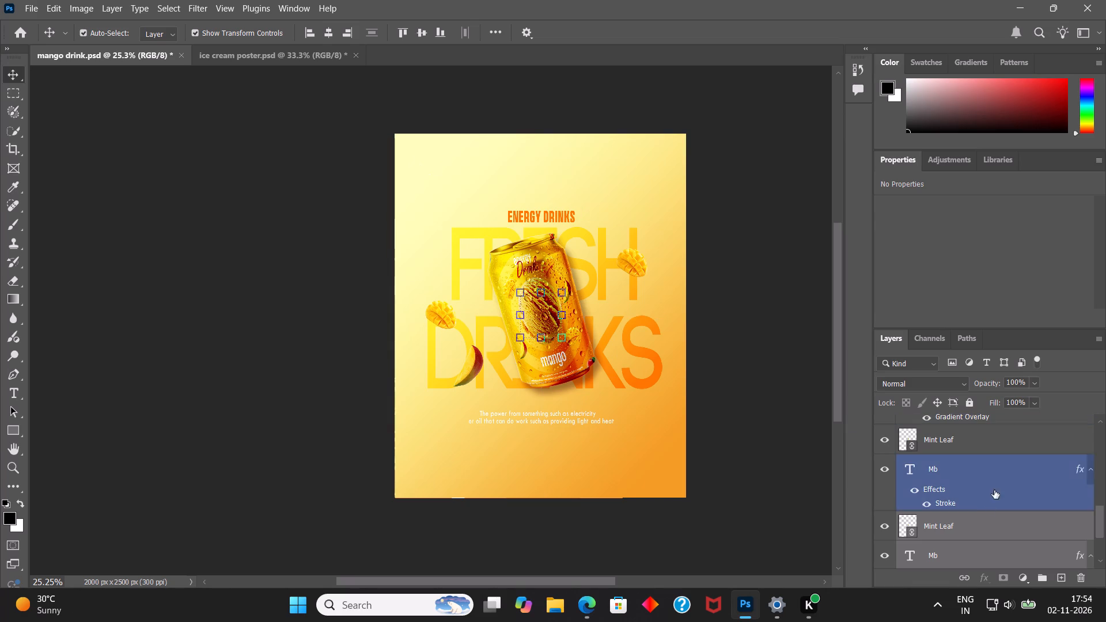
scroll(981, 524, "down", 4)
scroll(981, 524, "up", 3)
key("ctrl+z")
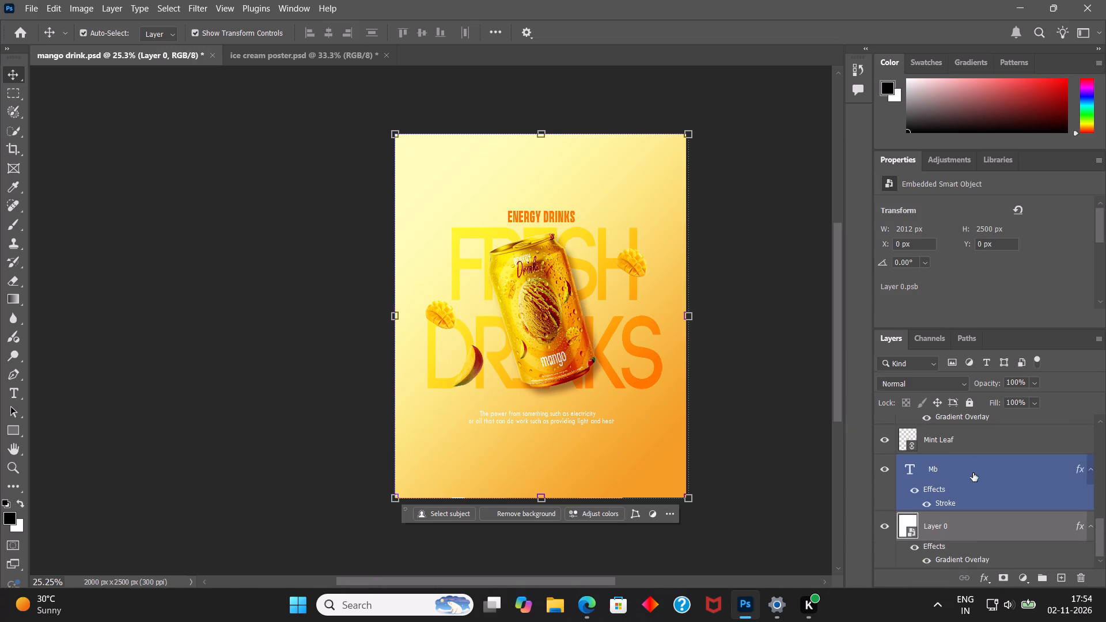
Collapse the Mb layer's effects and move the Mint Leaf and Mb layers to the top of the layer stack.
left_click(1089, 470)
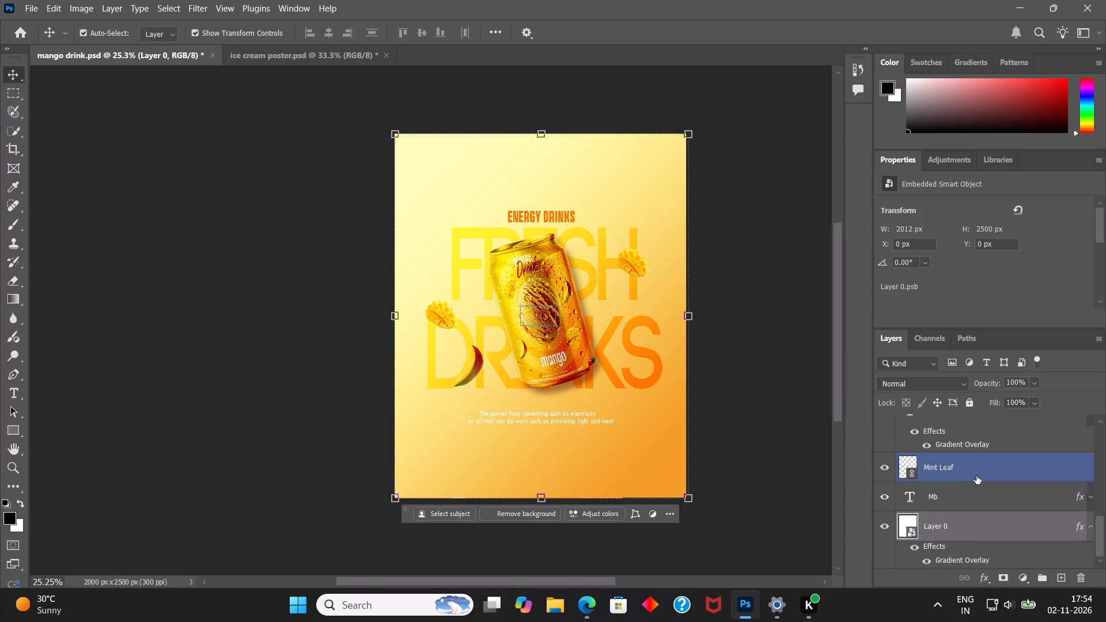
left_click(974, 471)
left_click(959, 496, "ctrl")
left_click_drag(974, 470, 974, 469)
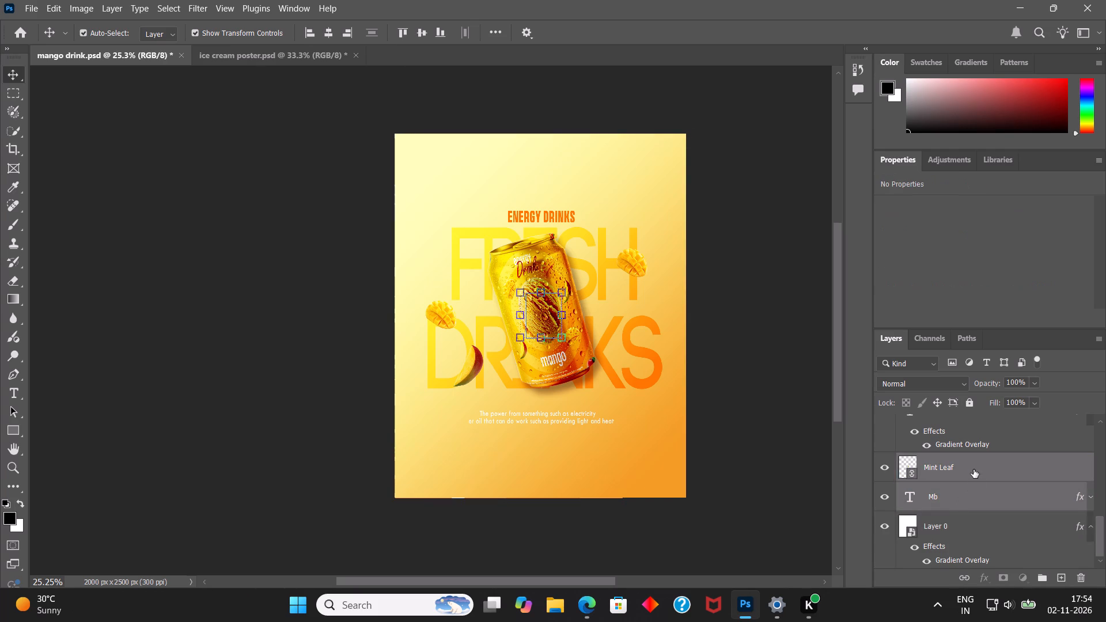
left_click_drag(974, 469, 968, 340)
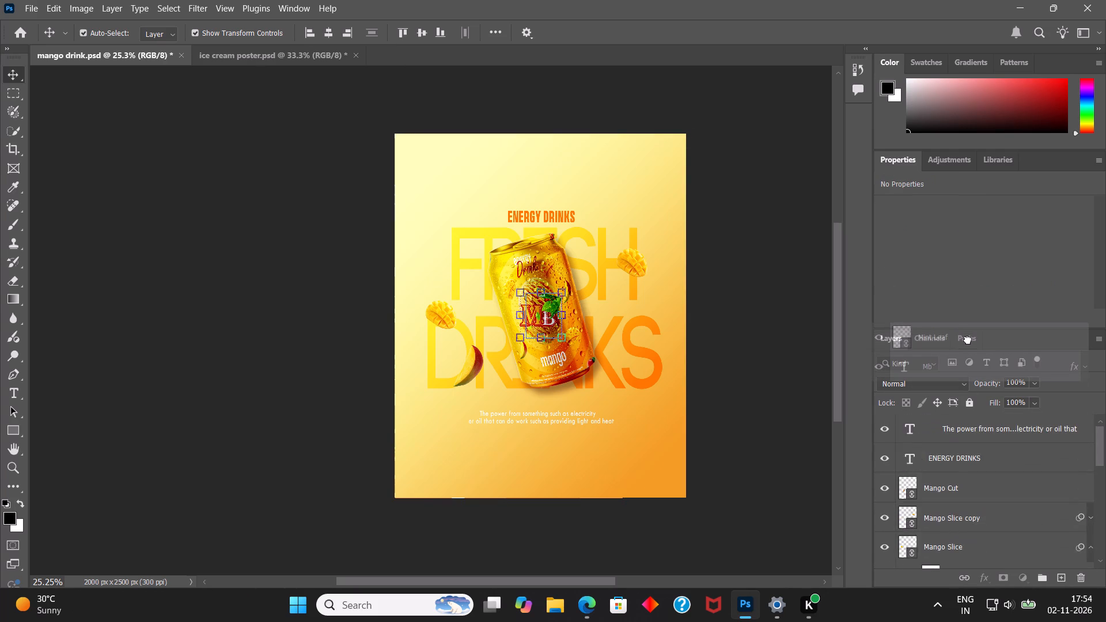
left_click_drag(968, 340, 979, 390)
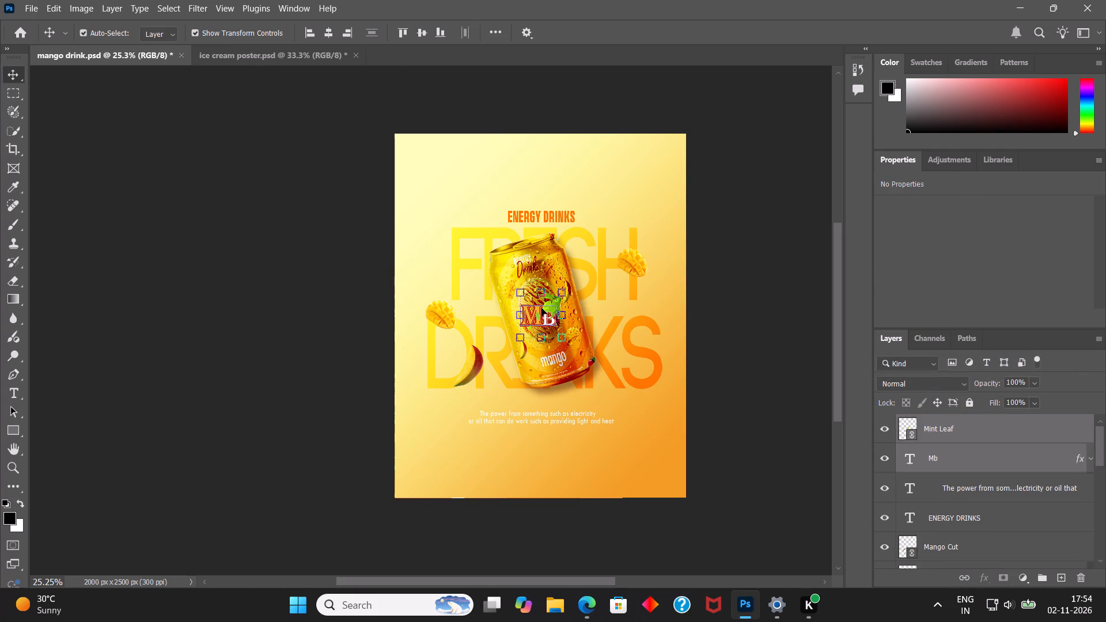
Move the leaf and MB logo together from the can to the poster's upper-right corner.
left_click_drag(544, 312, 660, 152)
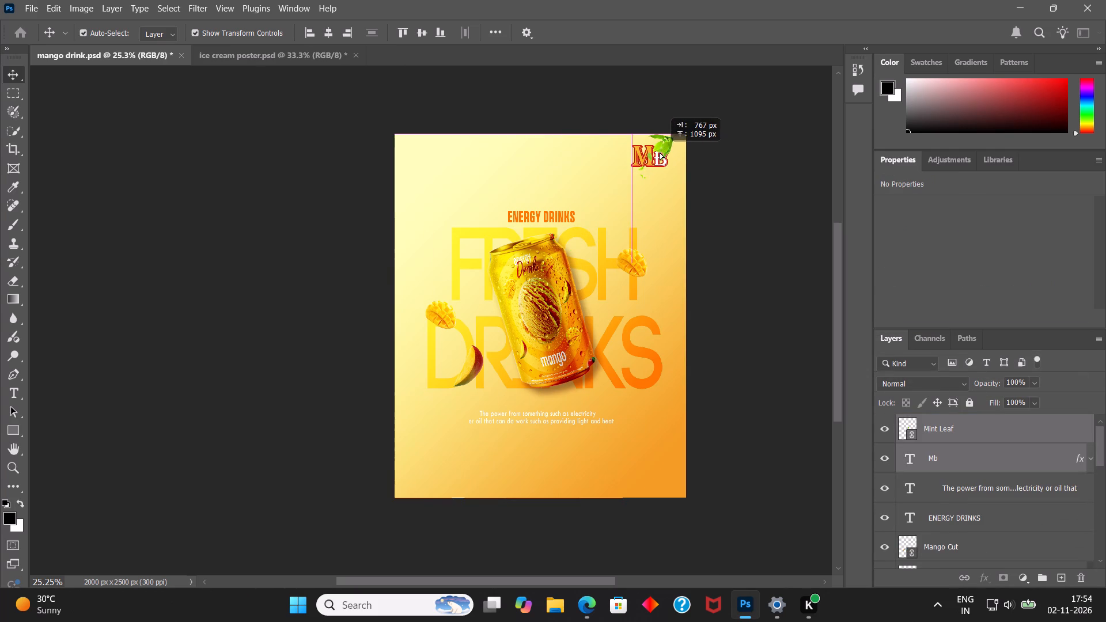
left_click_drag(660, 152, 668, 154)
left_click(751, 211)
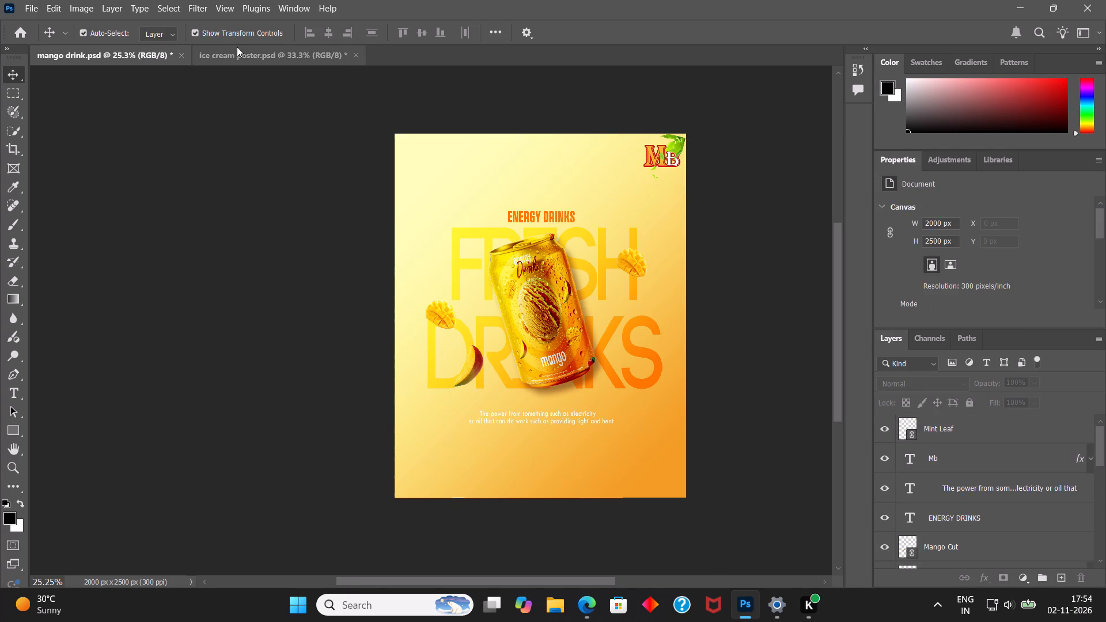
Nudge the leaf and MB logo closer to the poster's upper-right corner, using the ice cream poster's logo placement as reference.
left_click(238, 50)
left_click(794, 256)
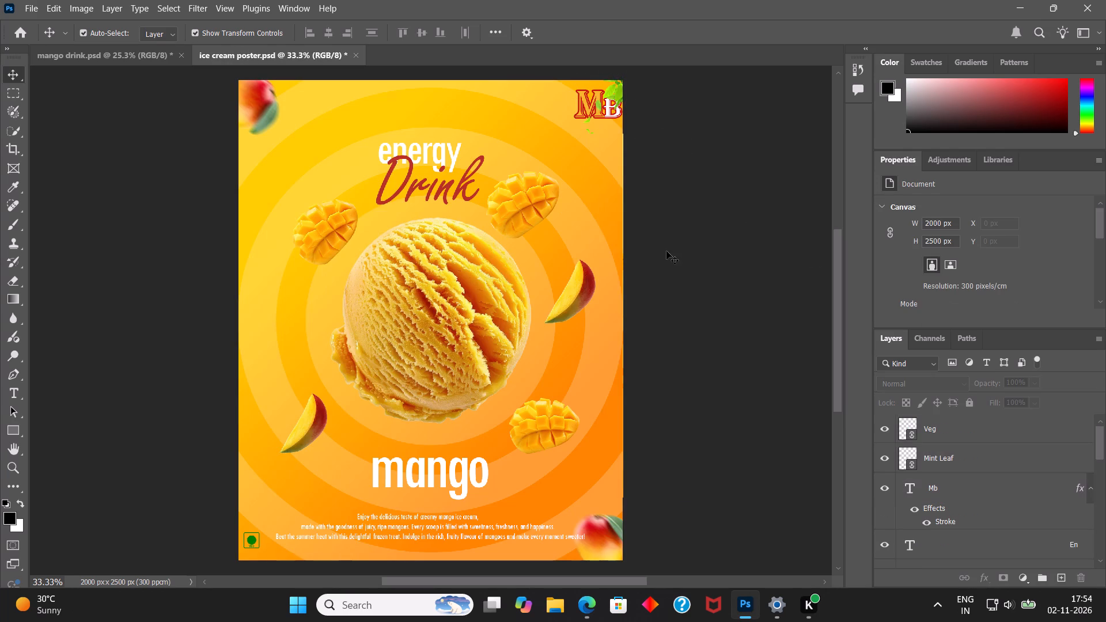
scroll(661, 251, "down", 2, "alt")
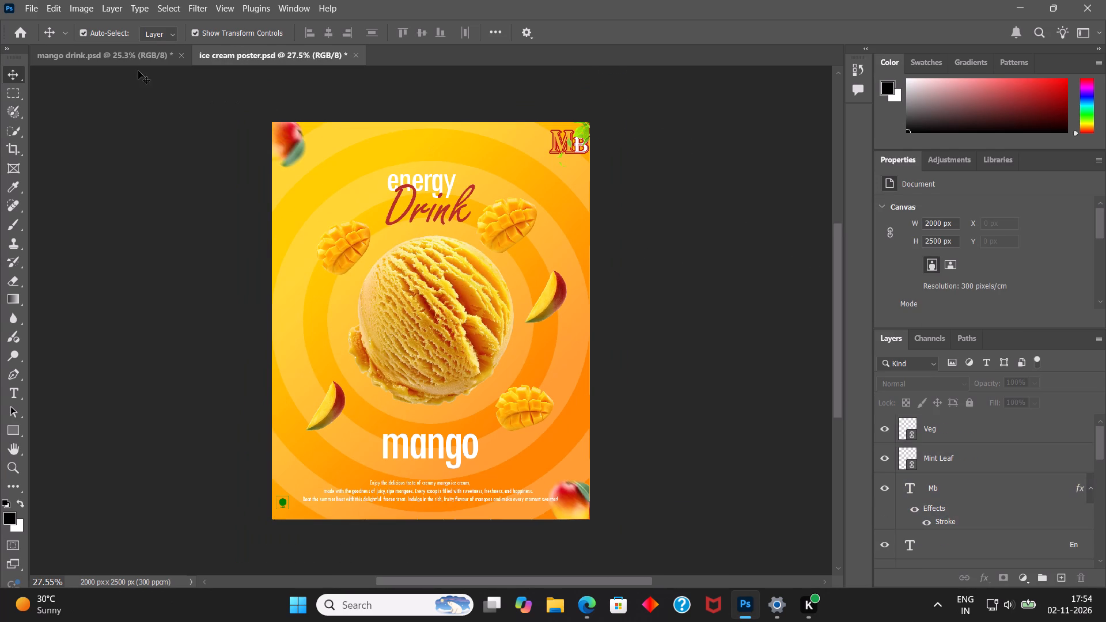
left_click(135, 62)
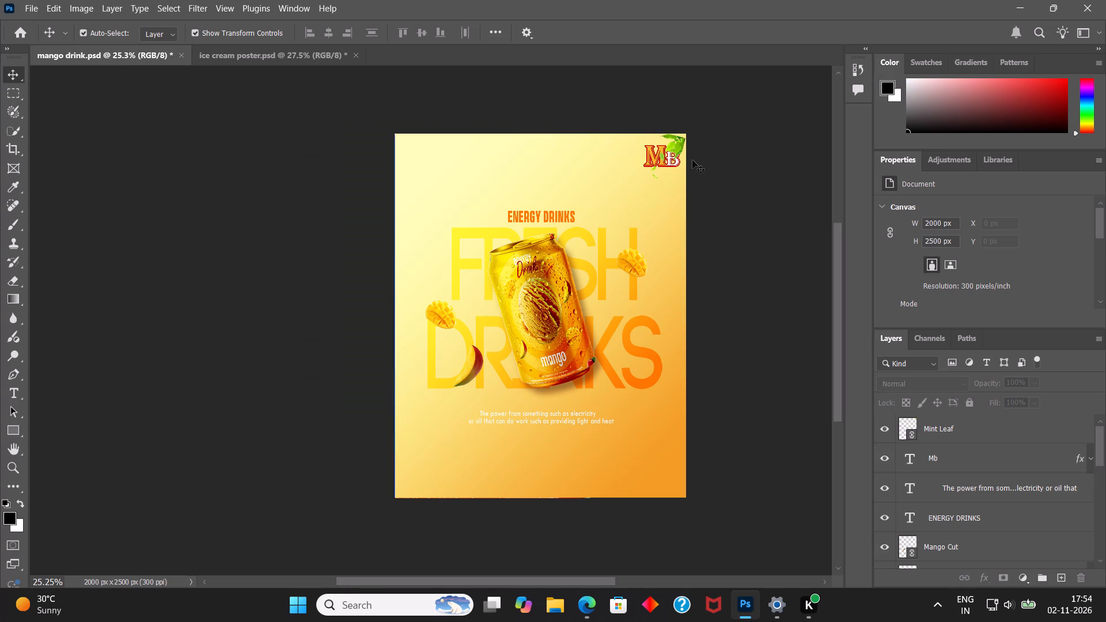
scroll(681, 165, "up", 8, "alt")
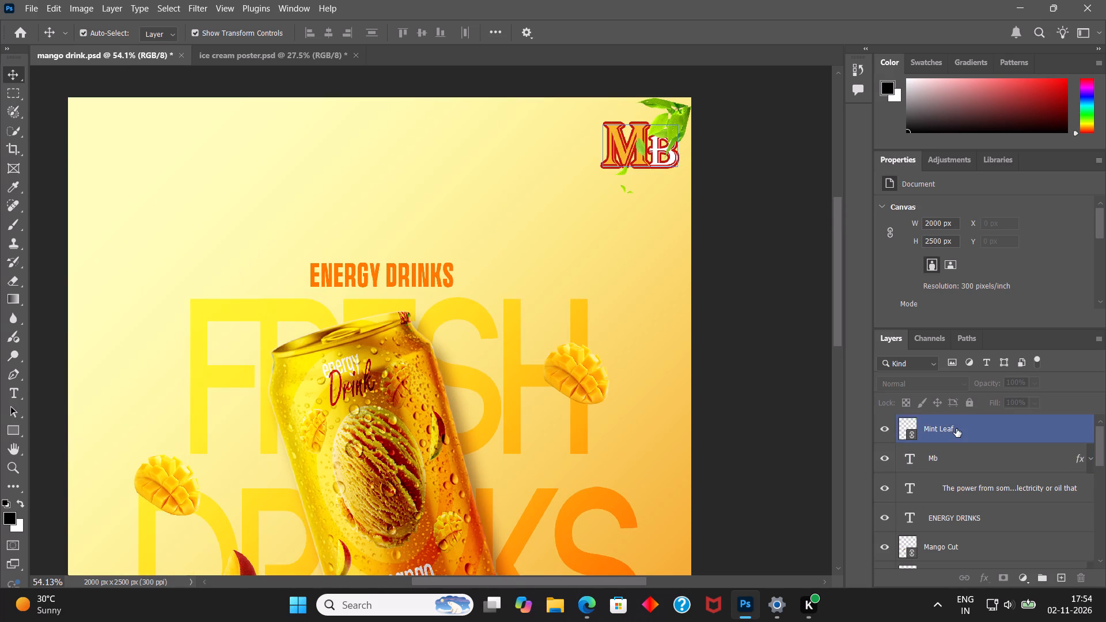
scroll(956, 428, "up", 3)
left_click(956, 428)
left_click(955, 450, "shift")
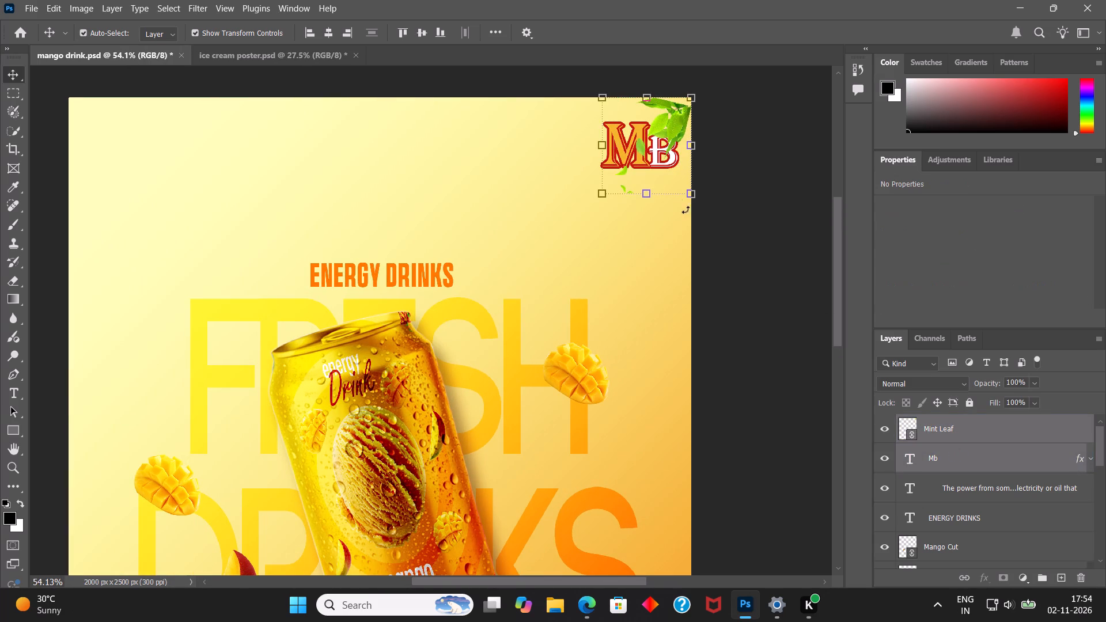
left_click_drag(663, 154, 671, 143)
left_click(786, 207)
Compare the logo placement with the ice cream poster again and examine the whole mango drink composition.
left_click(269, 53)
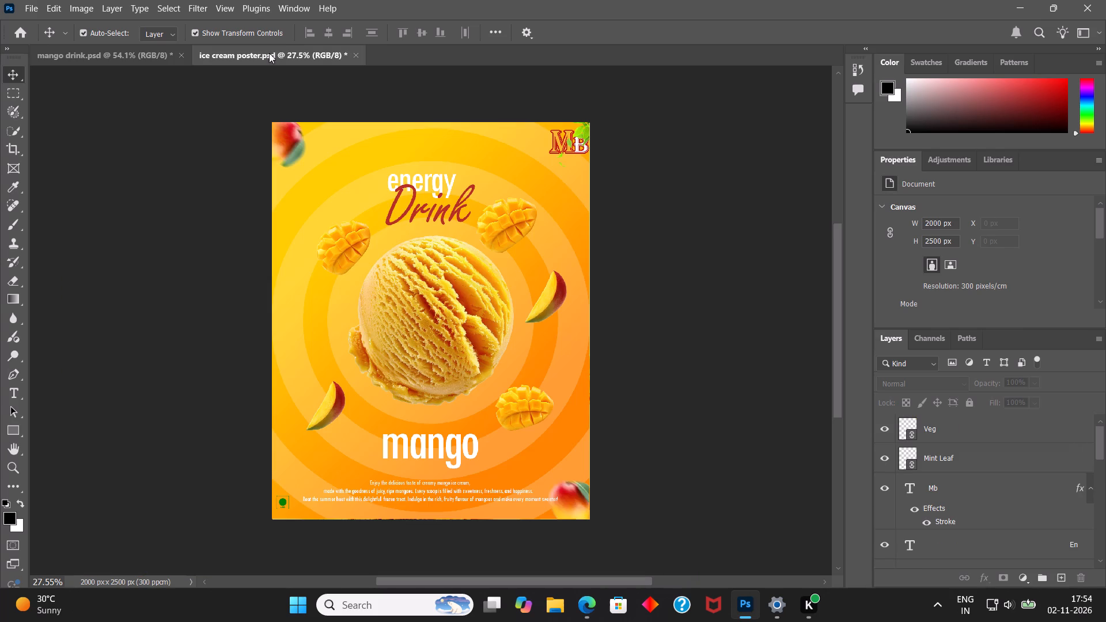
left_click(118, 59)
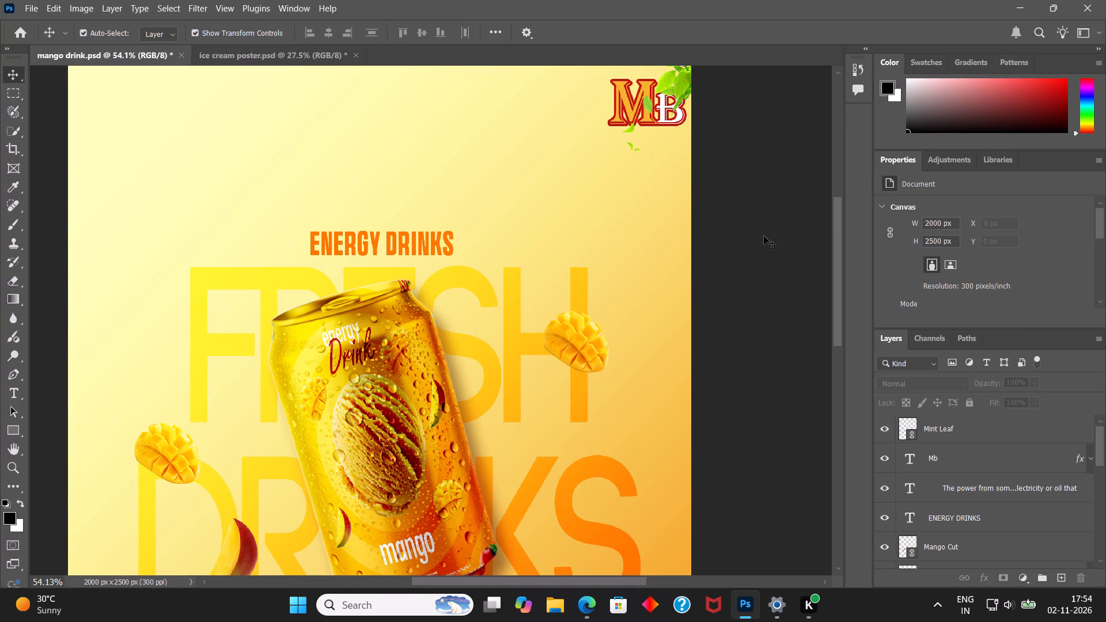
scroll(582, 262, "down", 5, "alt")
key("space")
key("space")
key("space")
key("space")
key("space")
left_click_drag(530, 361, 597, 294)
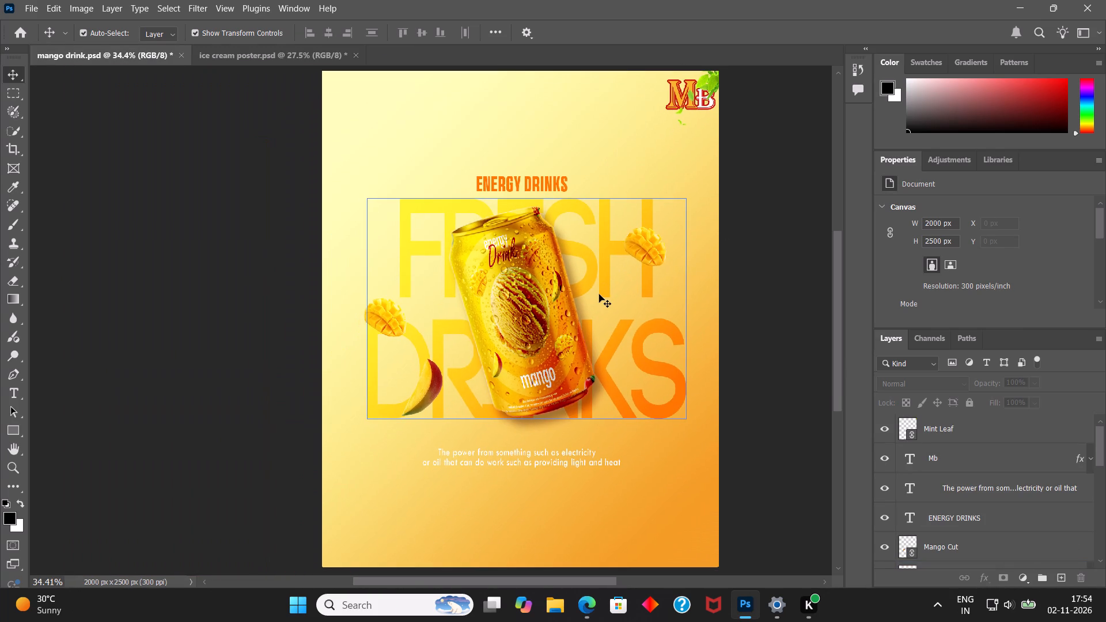
scroll(599, 294, "down", 2, "alt")
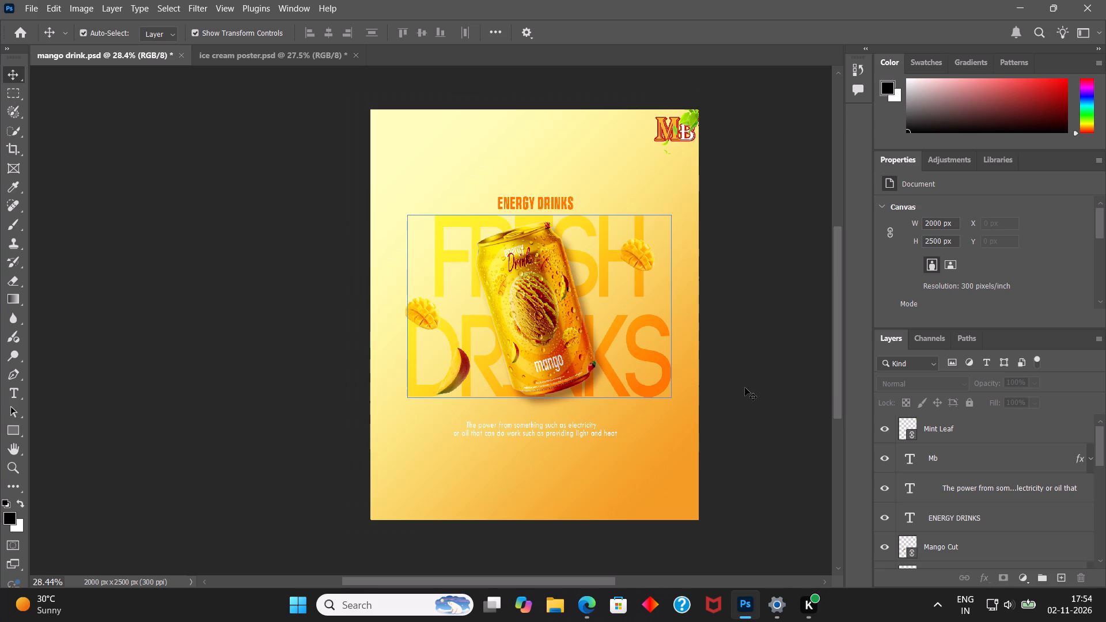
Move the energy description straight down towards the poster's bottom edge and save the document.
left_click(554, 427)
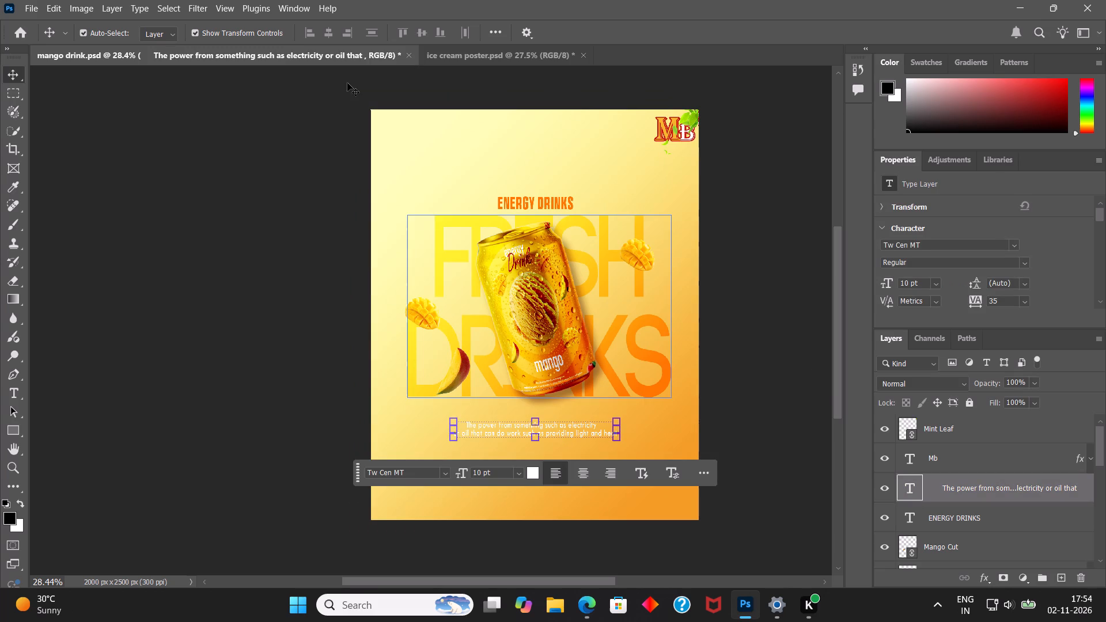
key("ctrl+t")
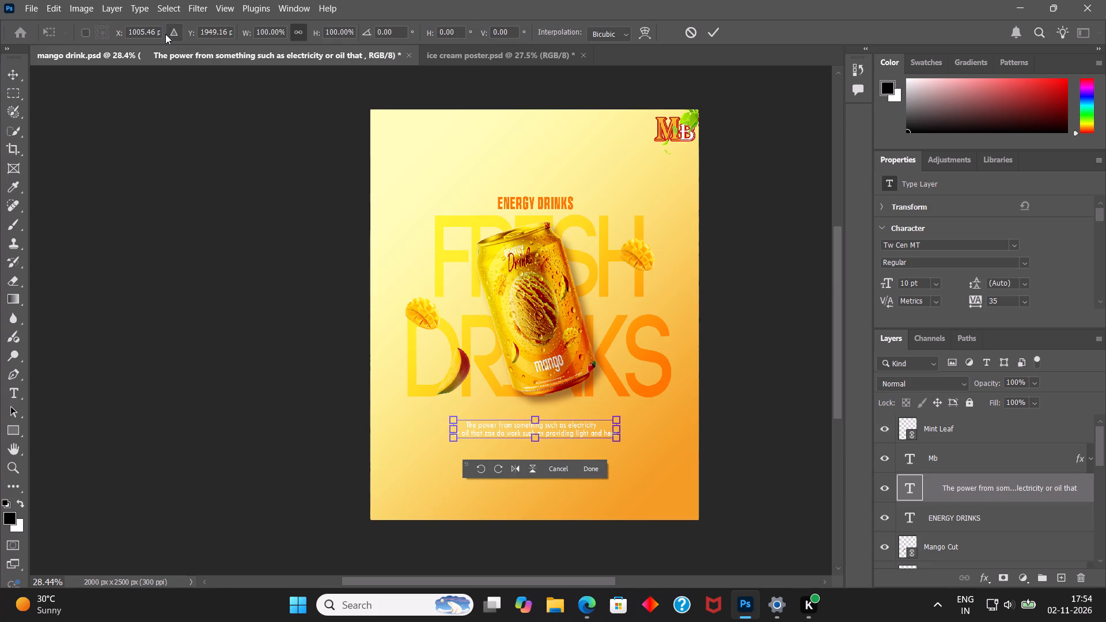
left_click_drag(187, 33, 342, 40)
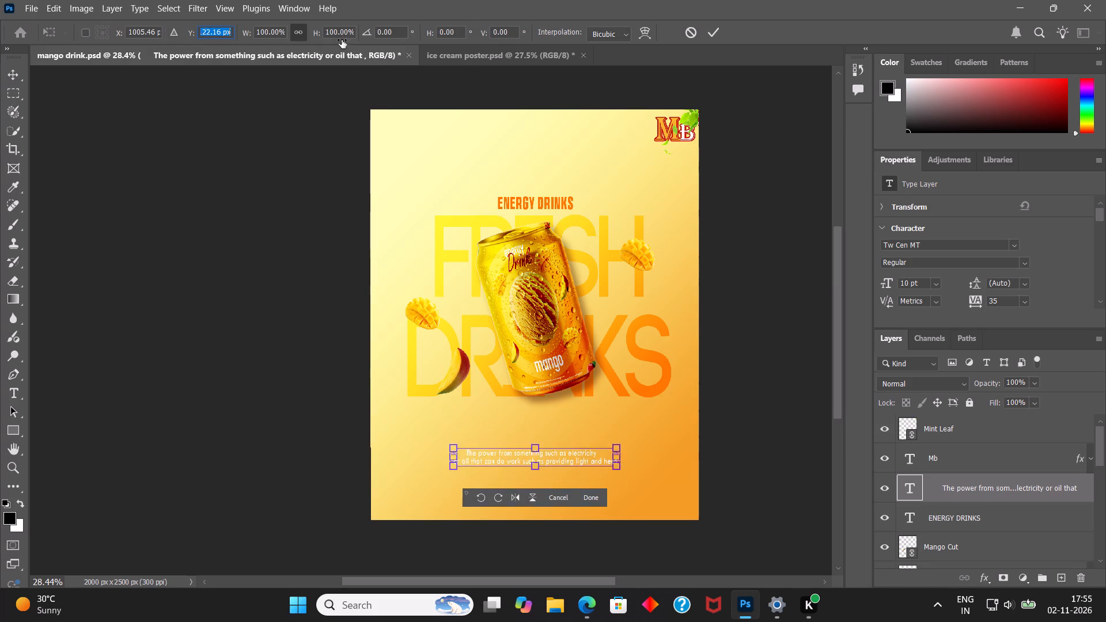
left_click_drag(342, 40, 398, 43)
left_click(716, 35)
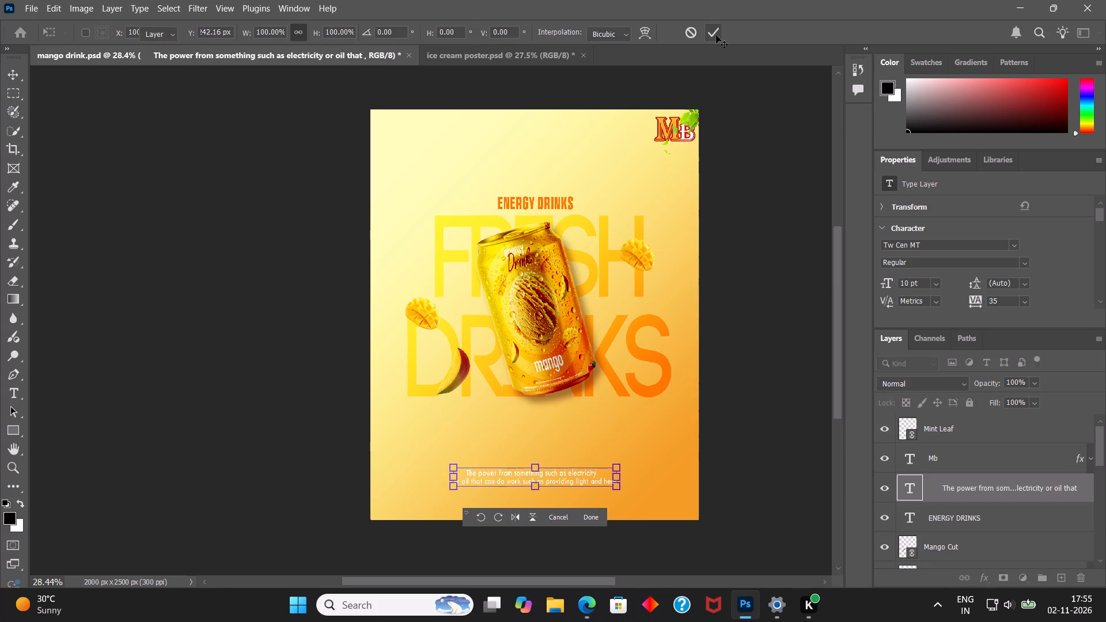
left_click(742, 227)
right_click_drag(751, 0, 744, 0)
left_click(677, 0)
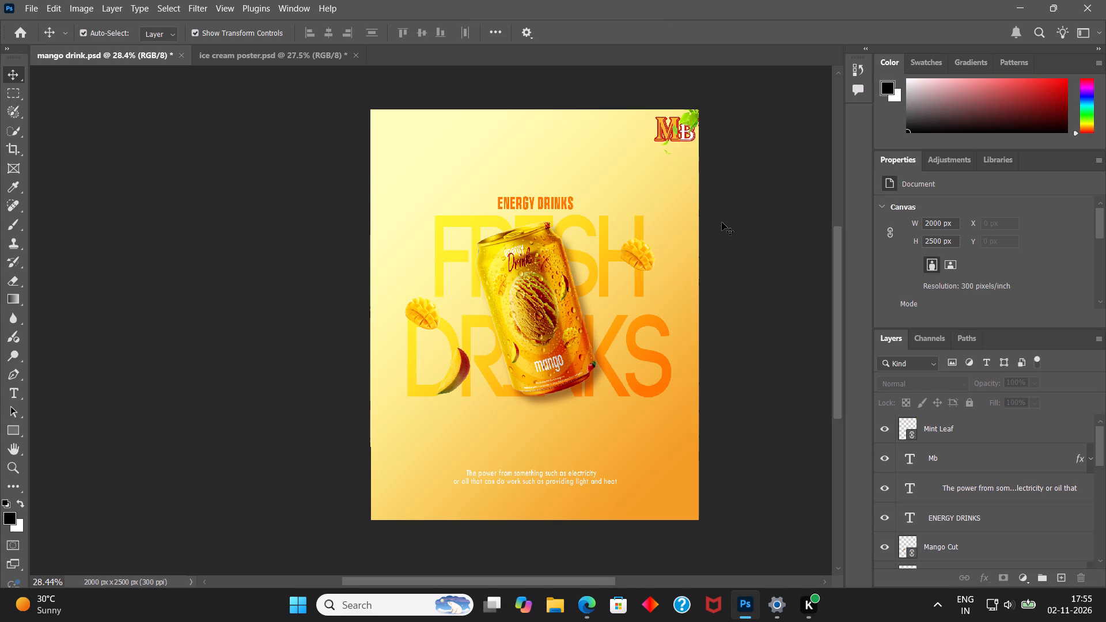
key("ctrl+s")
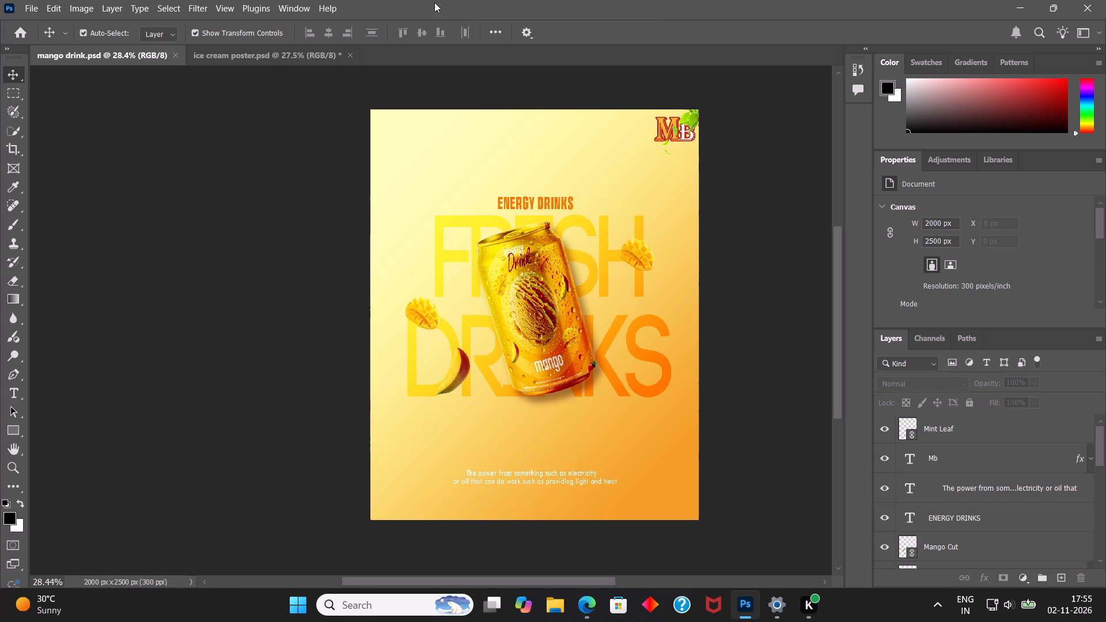
Check the mango drink poster's canvas size settings and close them without changing anything.
left_click(84, 5)
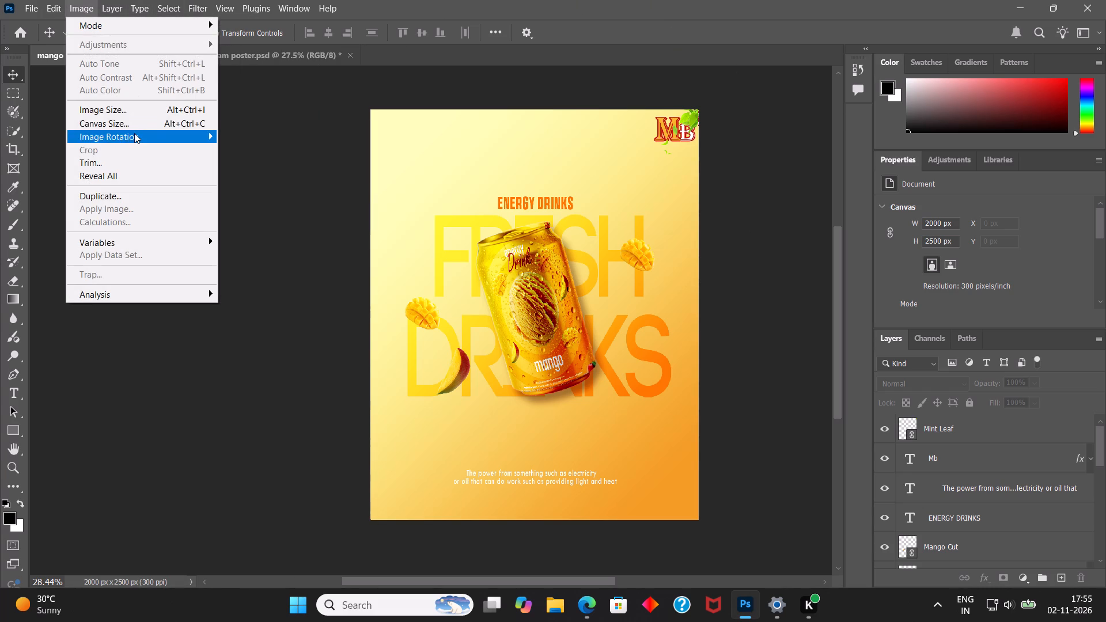
left_click(131, 123)
left_click(669, 126)
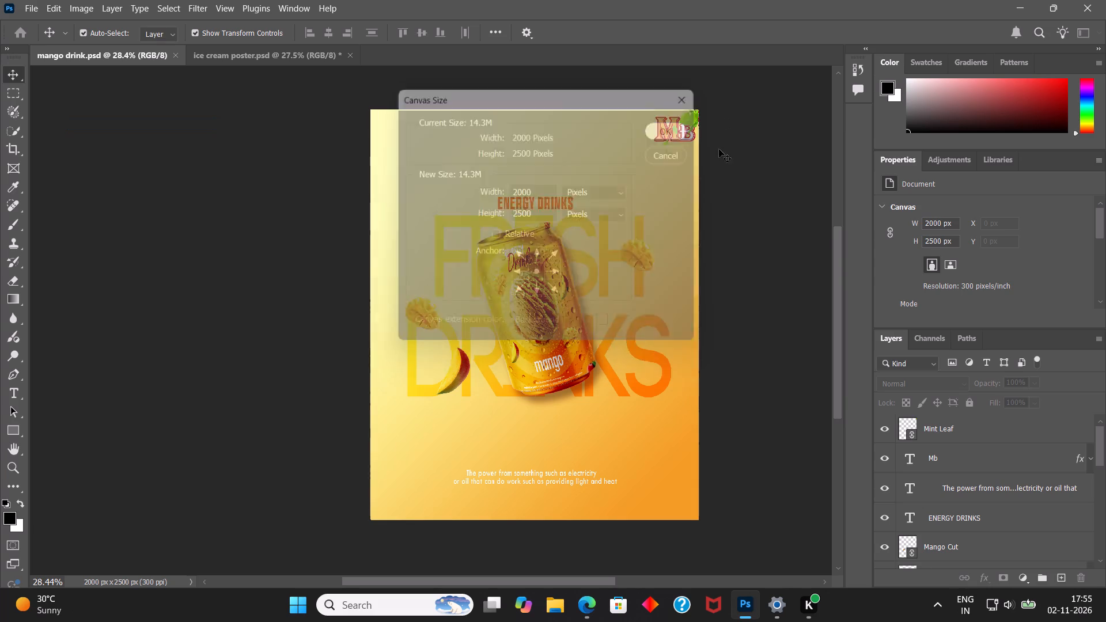
right_click_drag(730, 0, 724, 0)
right_click_drag(682, 0, 677, 0)
left_click(663, 0)
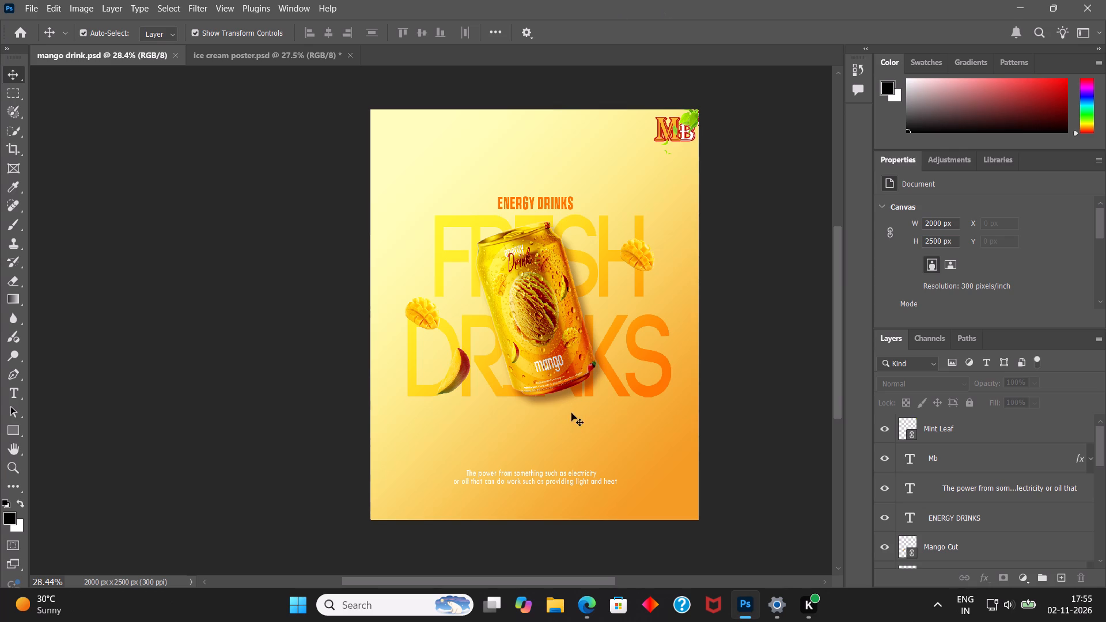
Move the energy description straight up so it sits closer beneath the can and the FRESH DRINKS title.
left_click(540, 470)
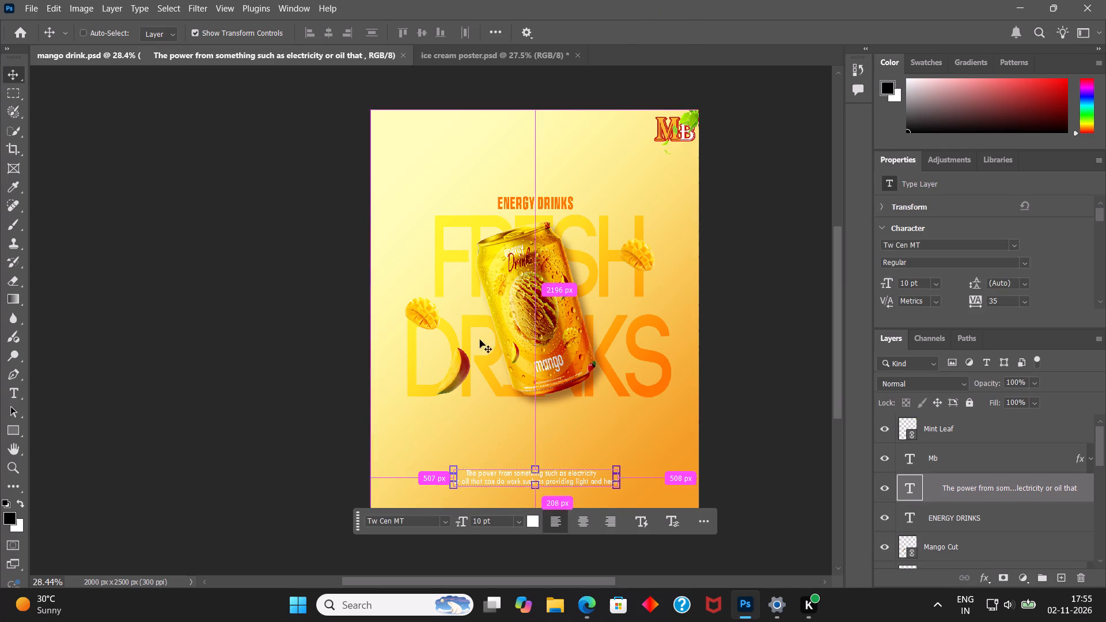
key("ctrl+t")
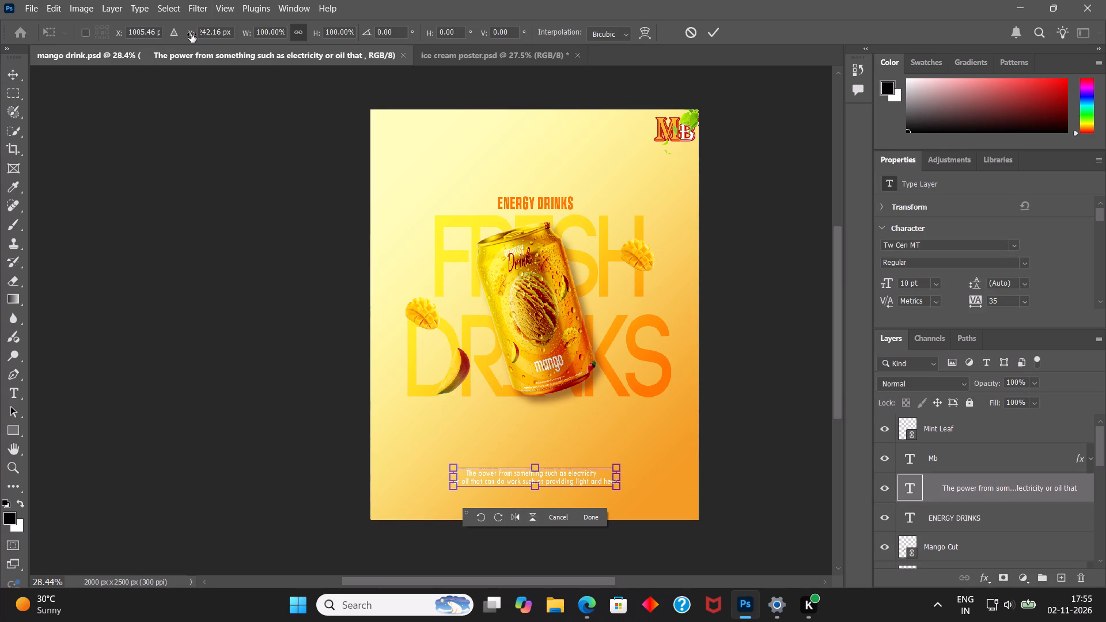
left_click_drag(191, 34, 37, 93)
Apply horizontal centre alignment to the background layer, Layer 0, and save the mango drink poster.
scroll(911, 488, "down", 5)
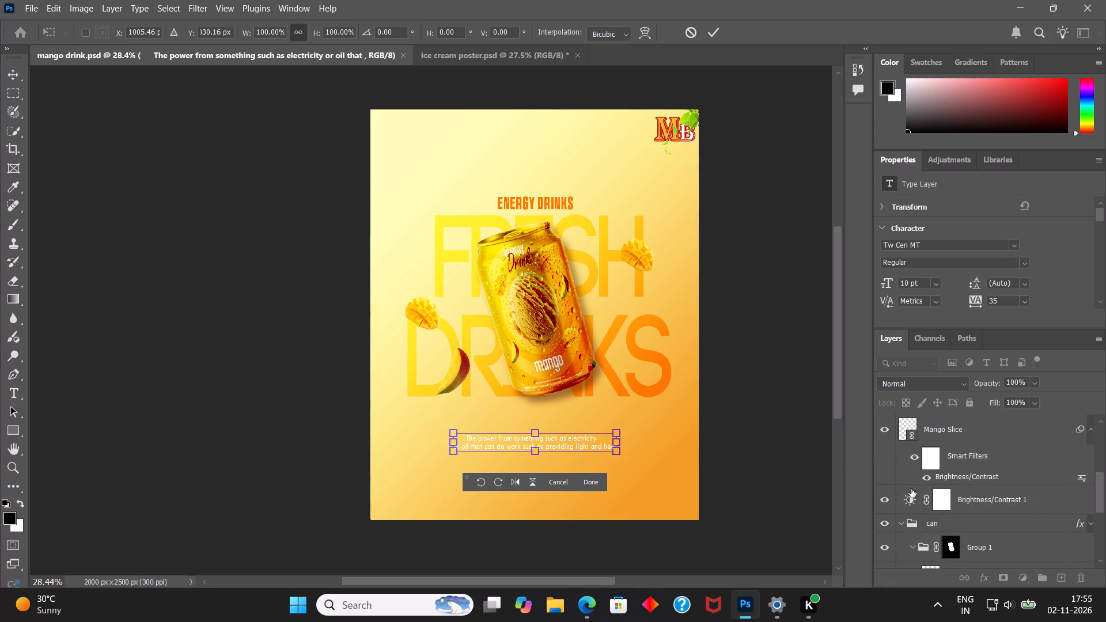
scroll(911, 489, "down", 17)
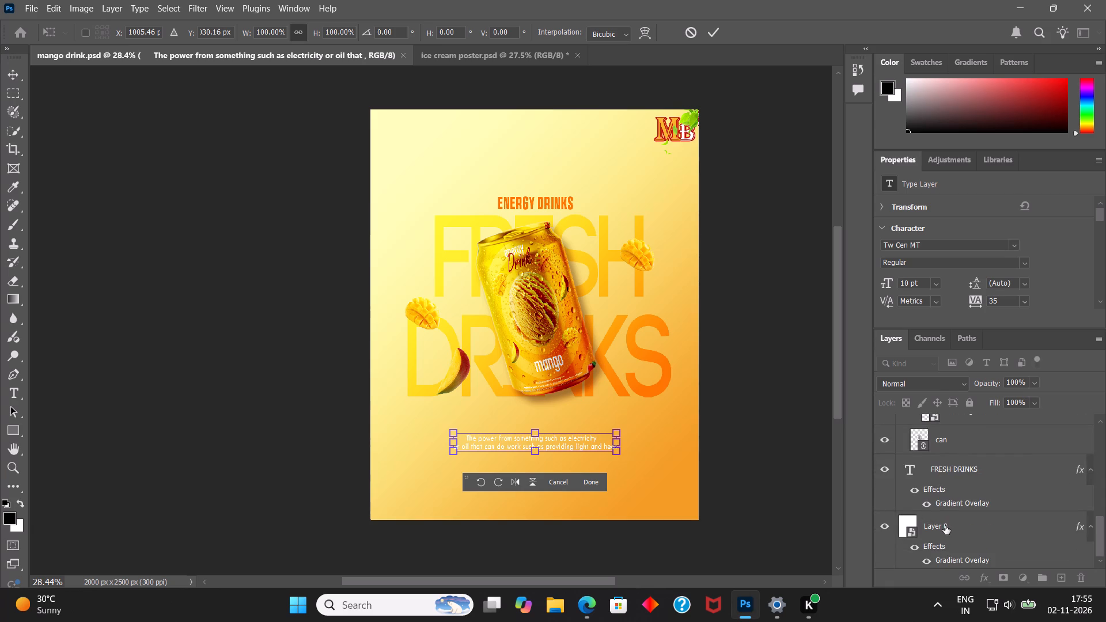
left_click(945, 526, "ctrl")
left_click(325, 29)
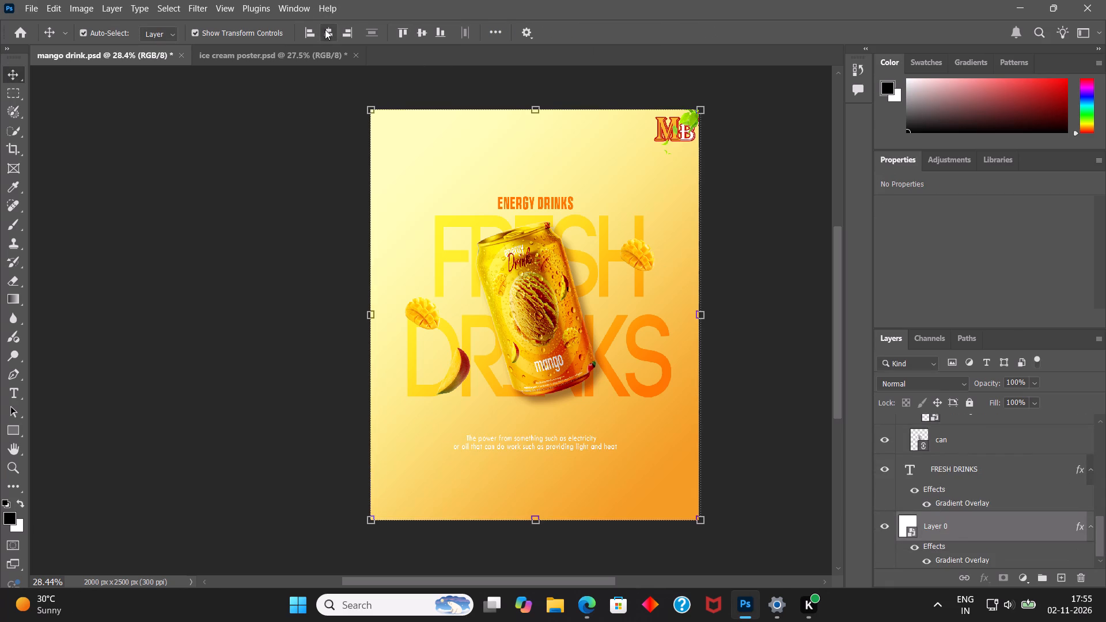
left_click(268, 173)
key("ctrl+s")
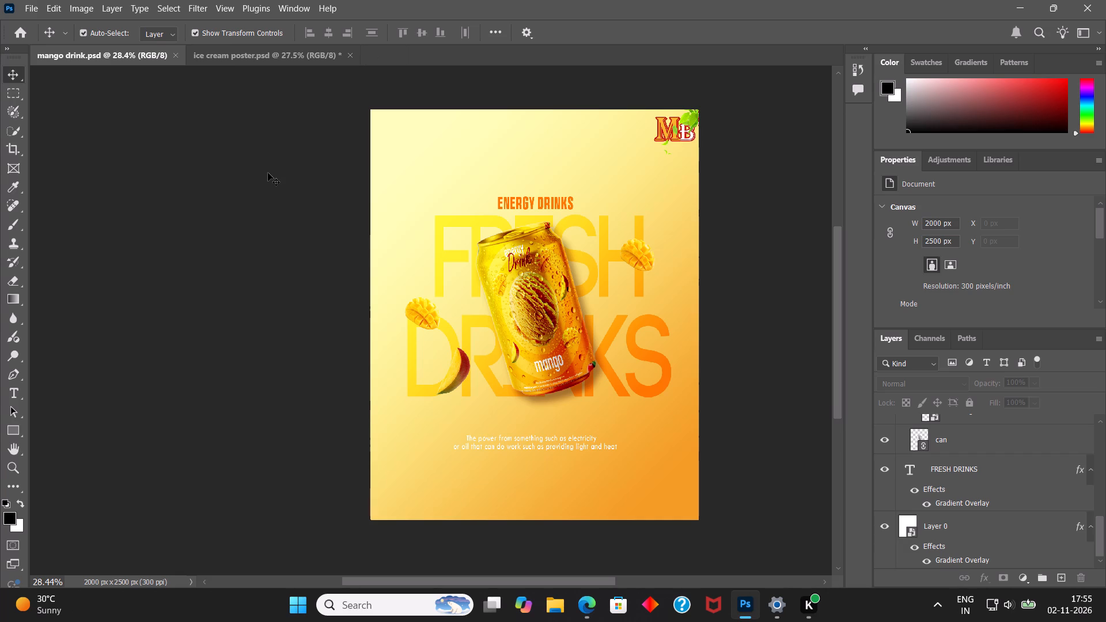
Check the bounds of the Mango Slice and Layer 0 layers on the poster and save the document.
left_click(430, 314)
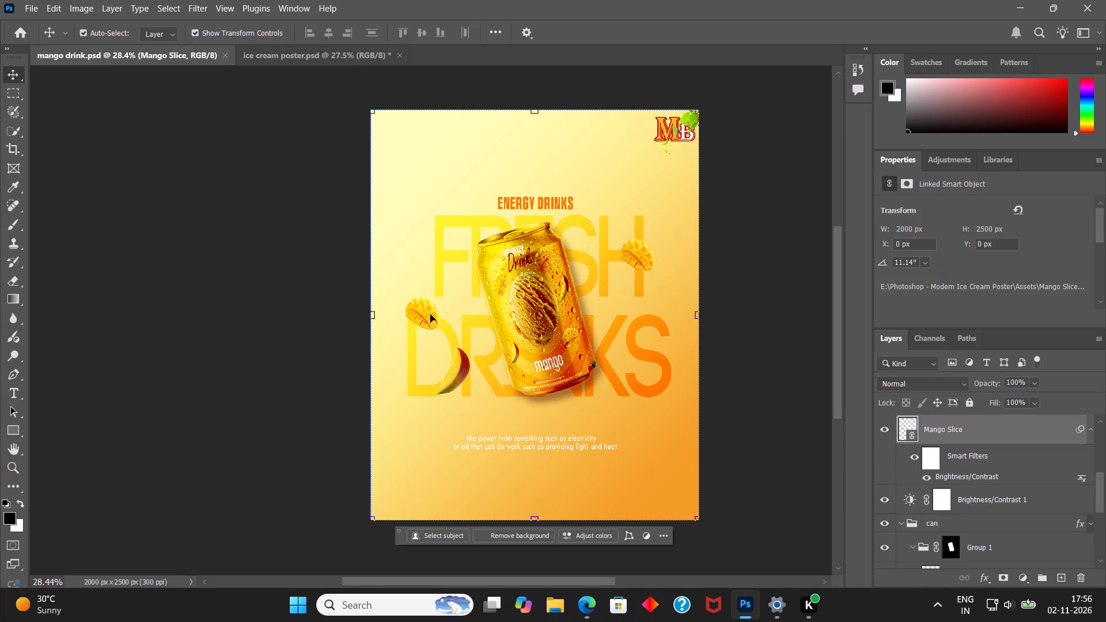
left_click(144, 319)
left_click(144, 319)
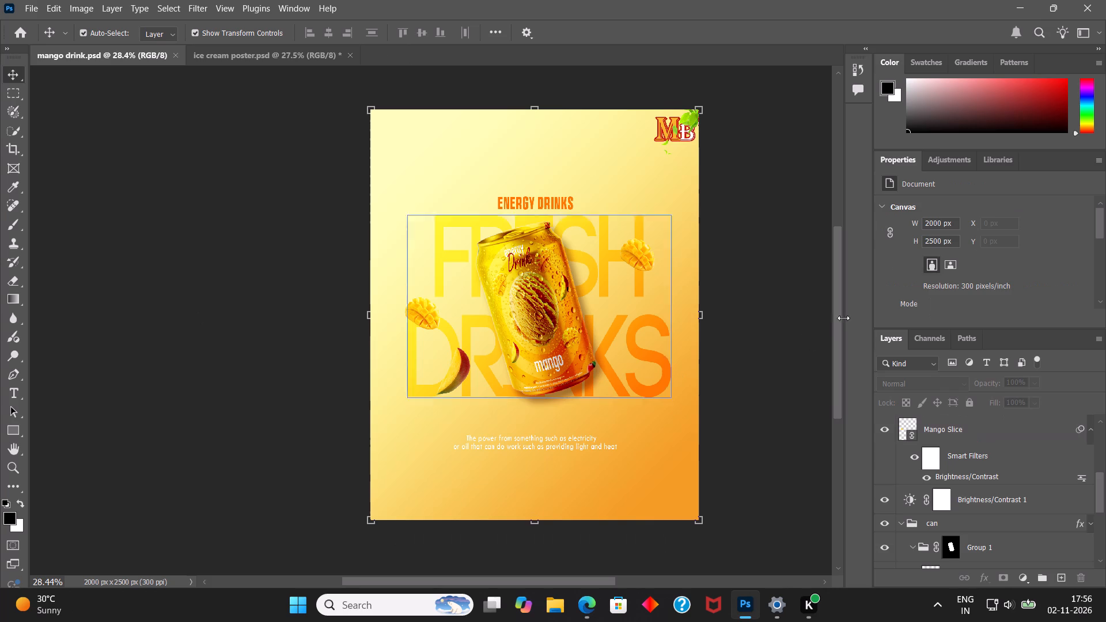
scroll(946, 473, "down", 12)
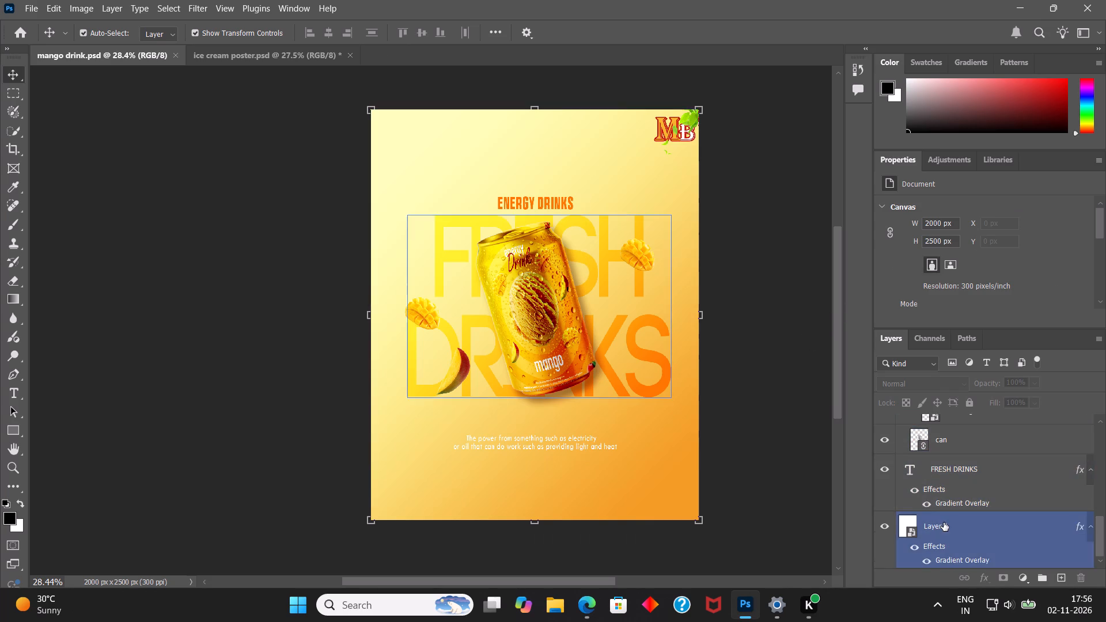
left_click(943, 524)
left_click(769, 483)
key("ctrl+s")
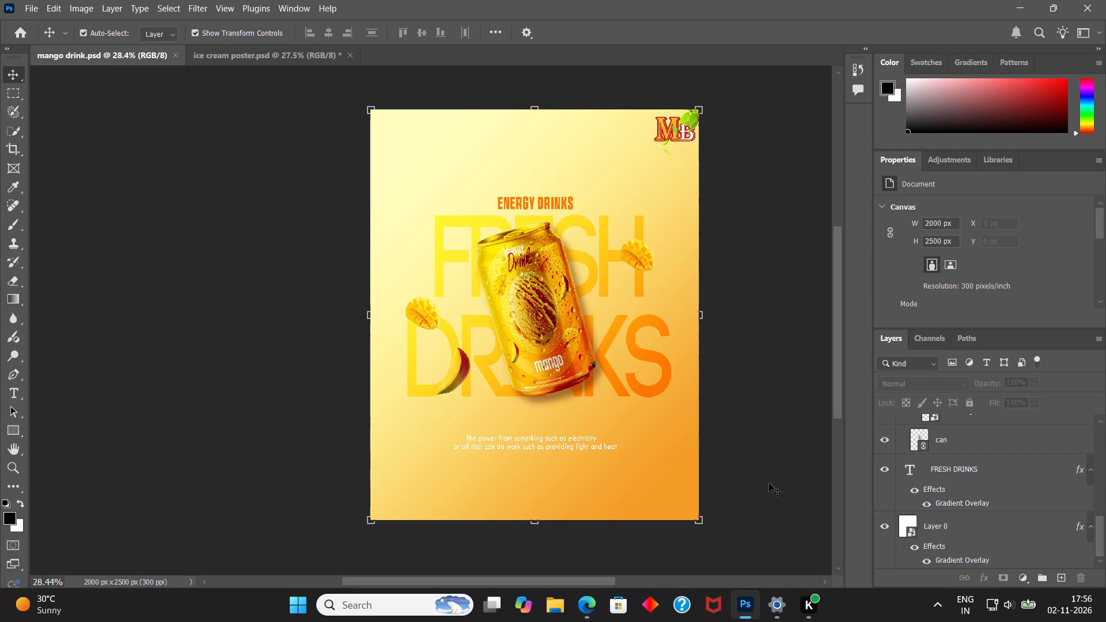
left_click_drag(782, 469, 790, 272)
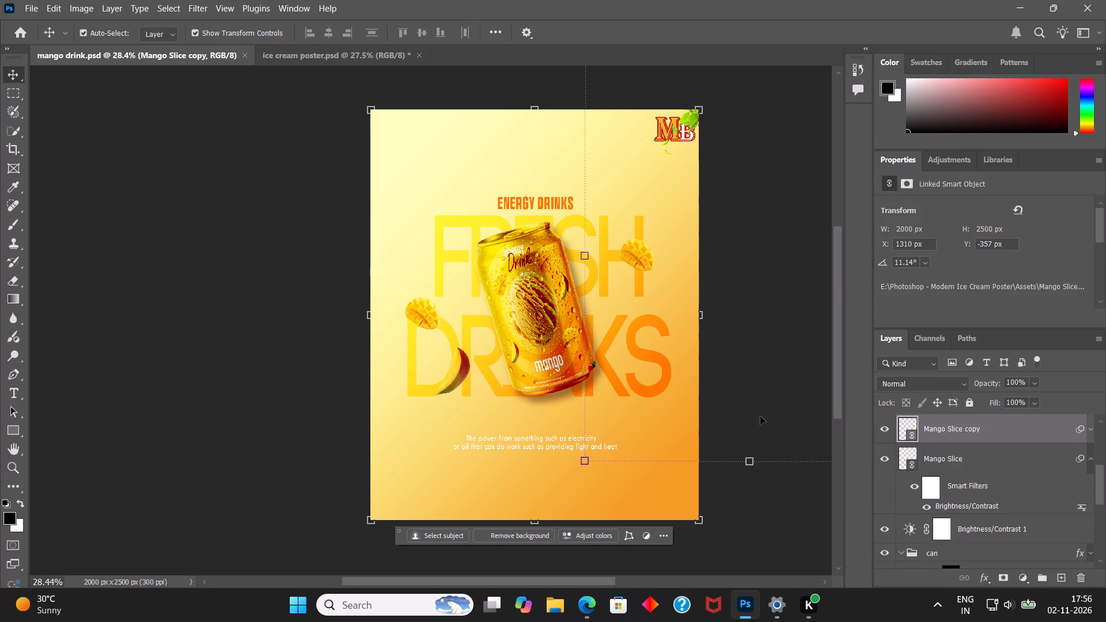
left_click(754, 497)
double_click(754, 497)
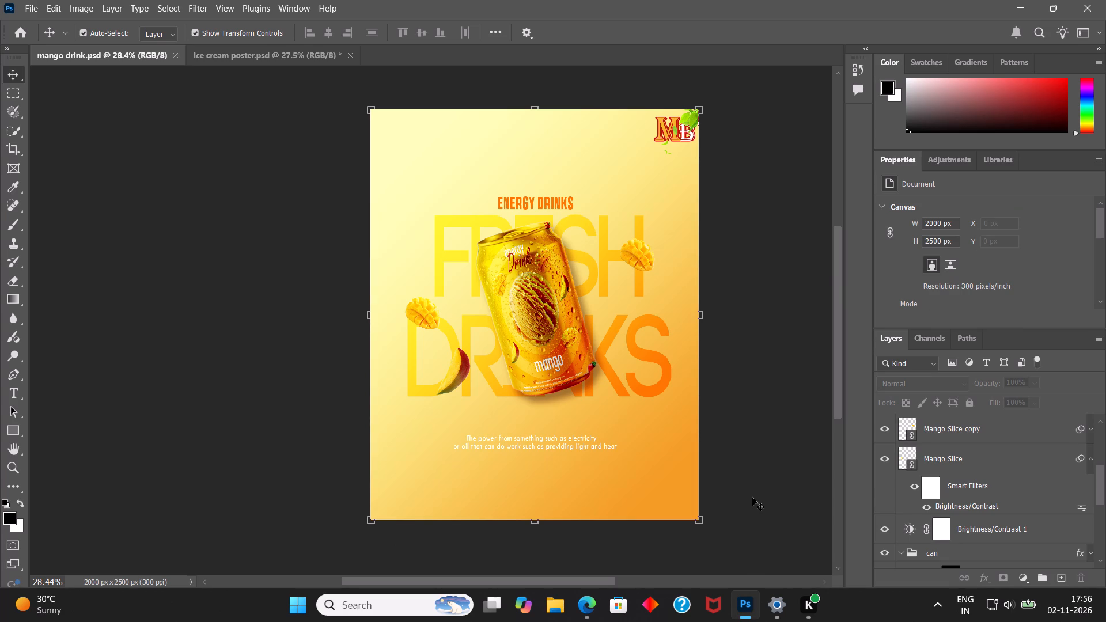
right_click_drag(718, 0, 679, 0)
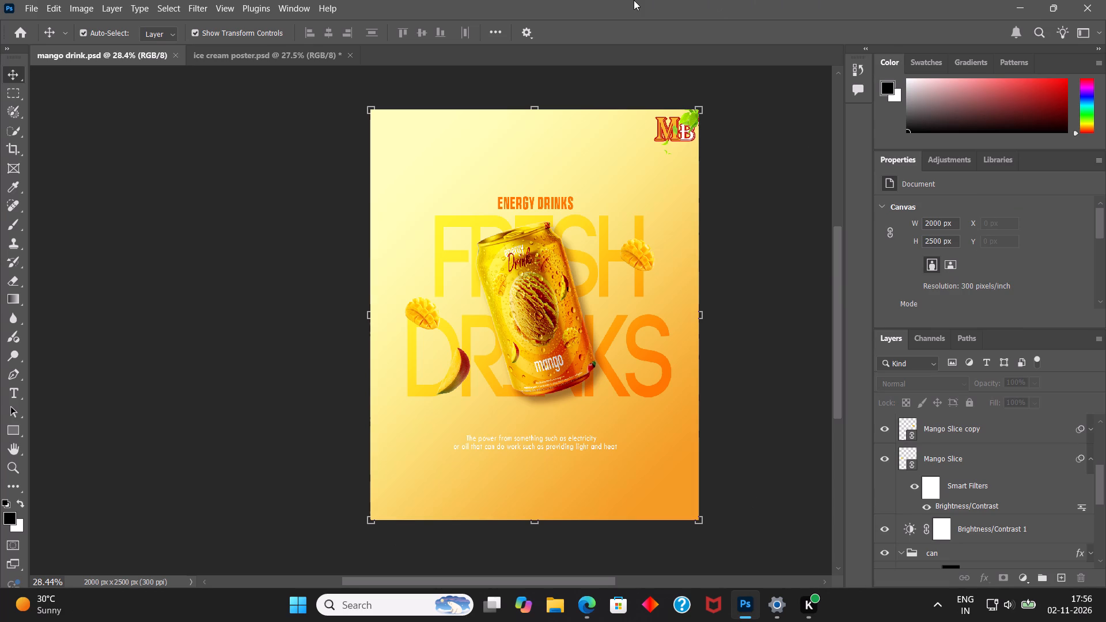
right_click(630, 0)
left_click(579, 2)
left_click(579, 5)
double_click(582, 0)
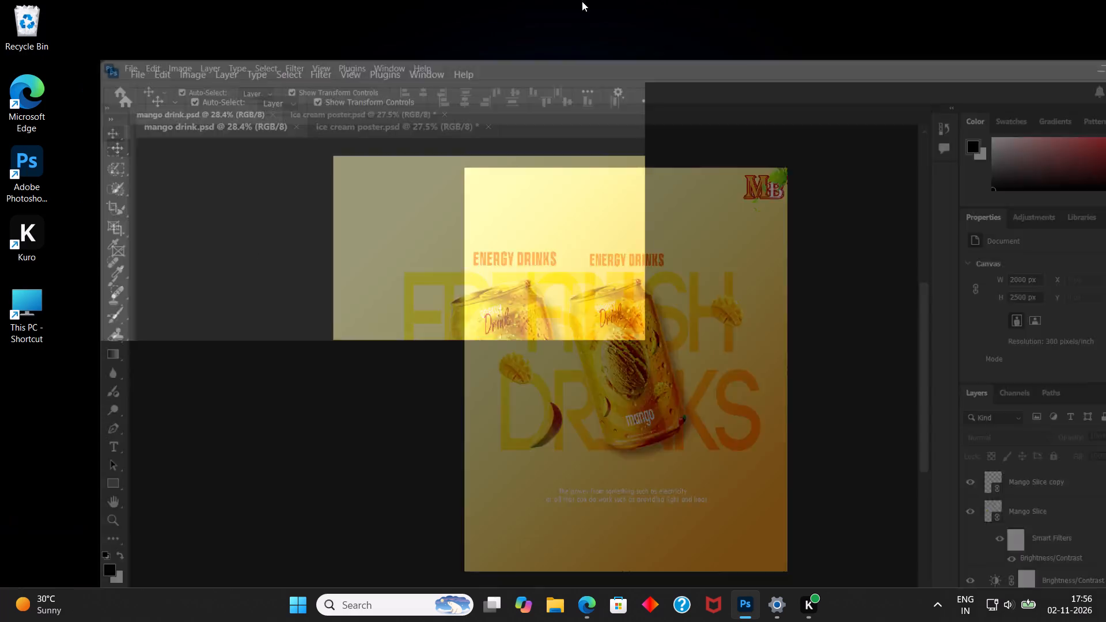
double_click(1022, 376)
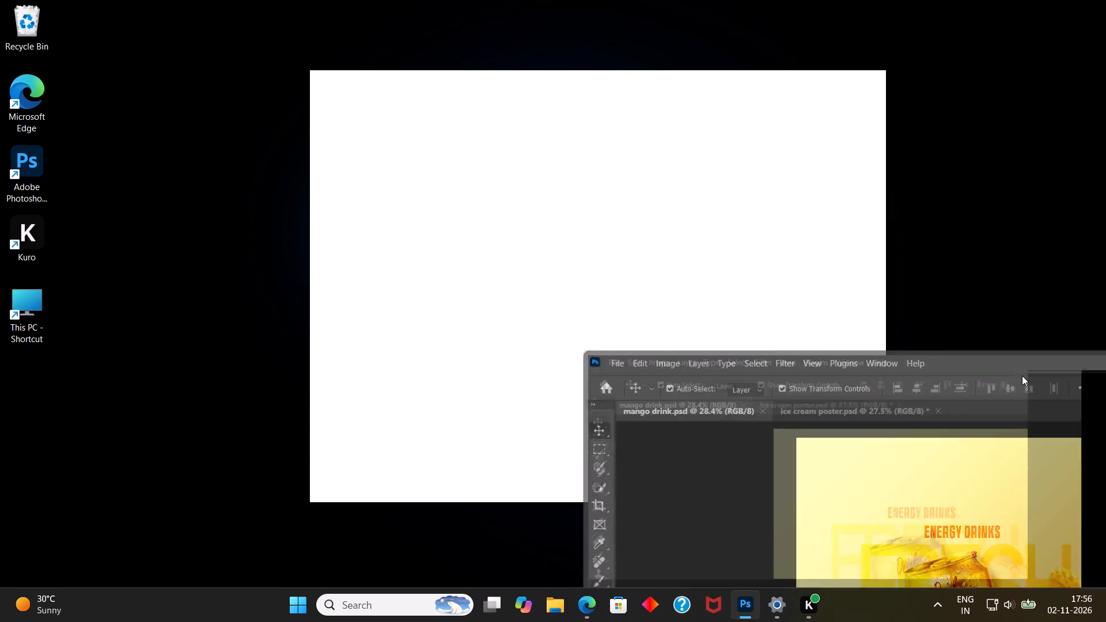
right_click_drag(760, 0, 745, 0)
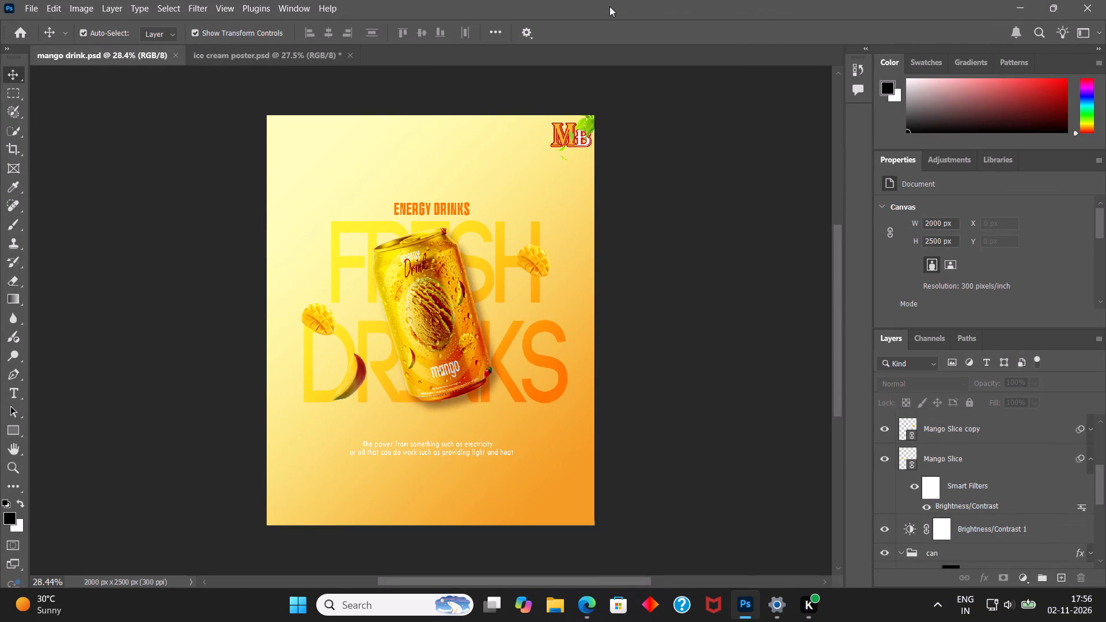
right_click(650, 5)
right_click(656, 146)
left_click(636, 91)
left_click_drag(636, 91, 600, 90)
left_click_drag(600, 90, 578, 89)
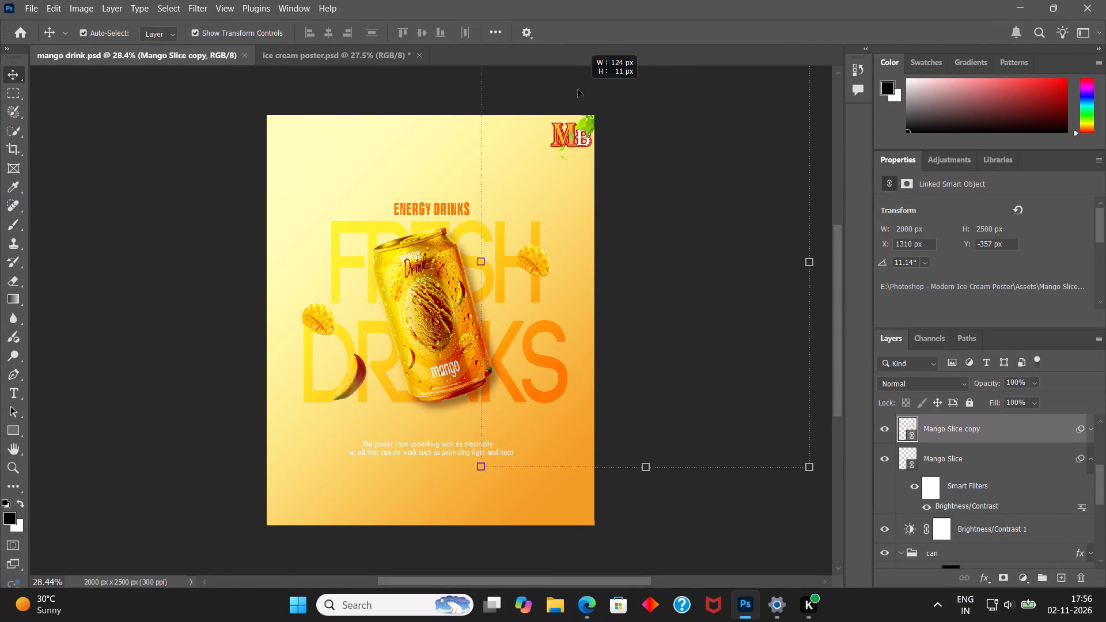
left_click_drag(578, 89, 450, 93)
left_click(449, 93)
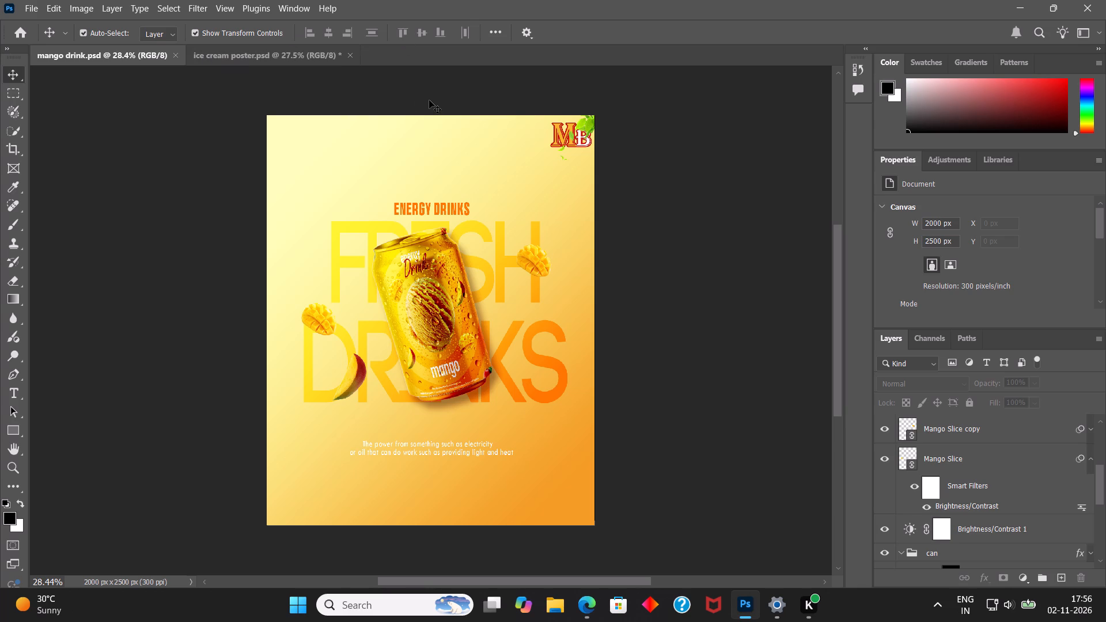
Save the mango drink poster, compare it with the ice cream poster, and return to the mango drink poster.
key("ctrl+s")
left_click(278, 62)
right_click(543, 0)
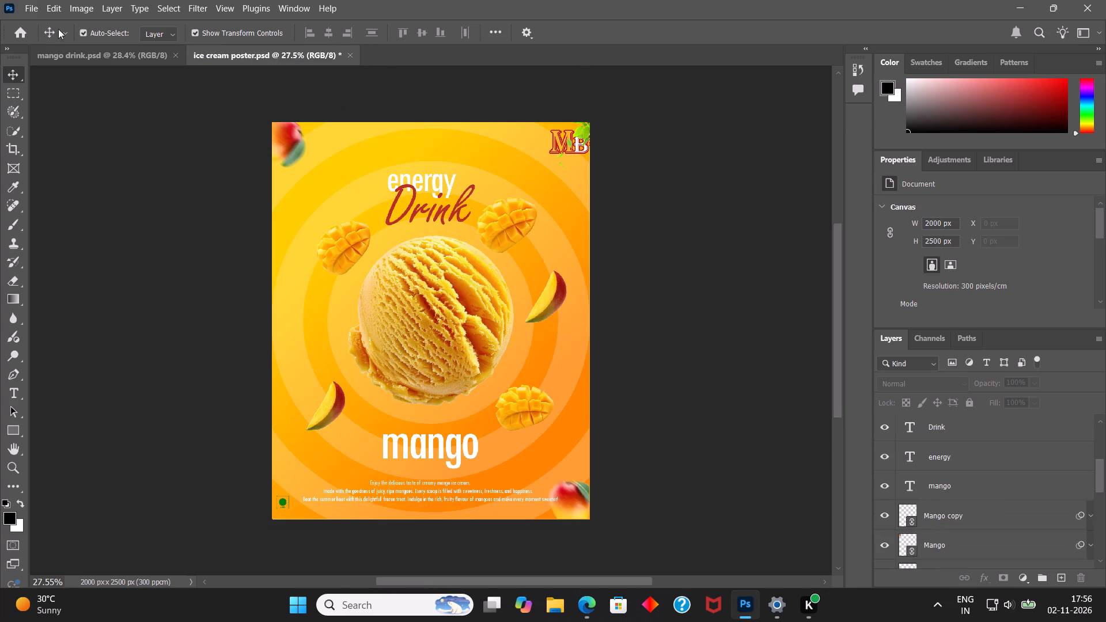
left_click(132, 66)
left_click(134, 63)
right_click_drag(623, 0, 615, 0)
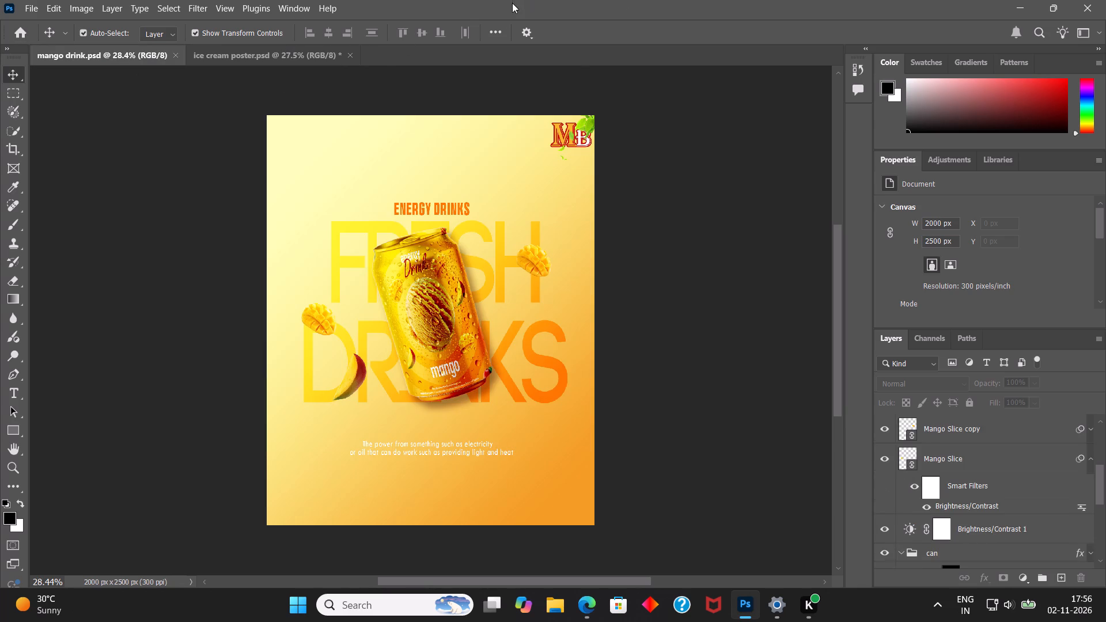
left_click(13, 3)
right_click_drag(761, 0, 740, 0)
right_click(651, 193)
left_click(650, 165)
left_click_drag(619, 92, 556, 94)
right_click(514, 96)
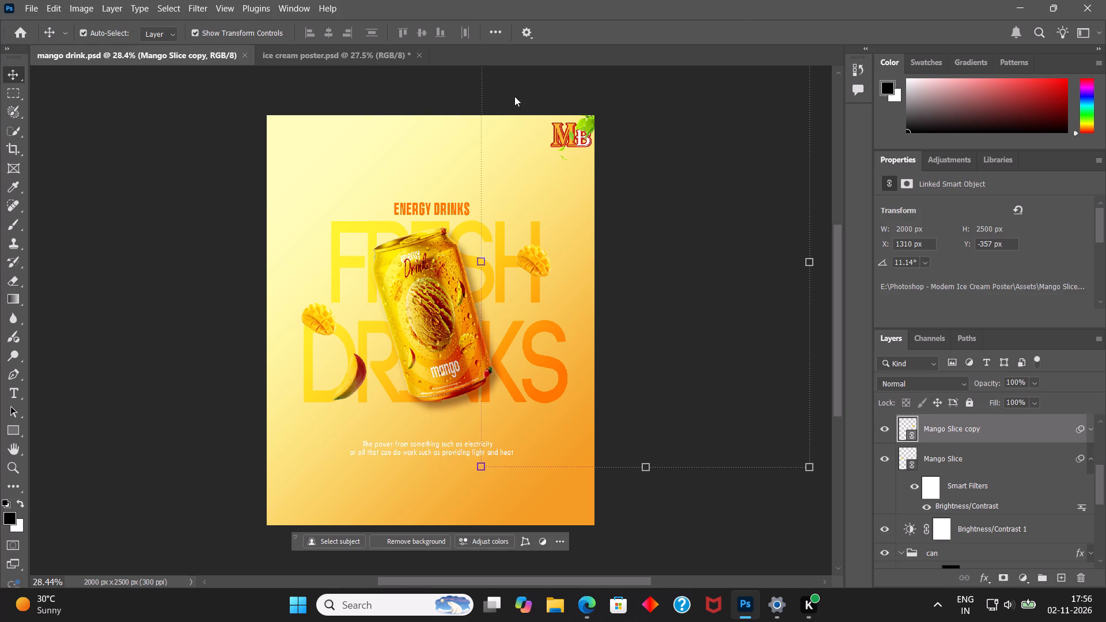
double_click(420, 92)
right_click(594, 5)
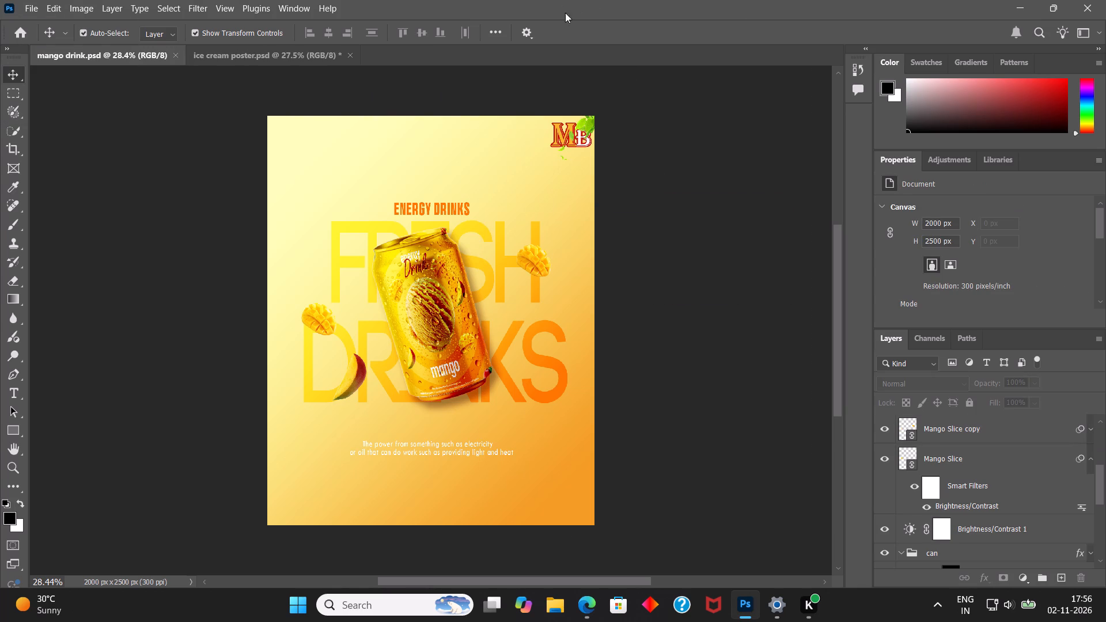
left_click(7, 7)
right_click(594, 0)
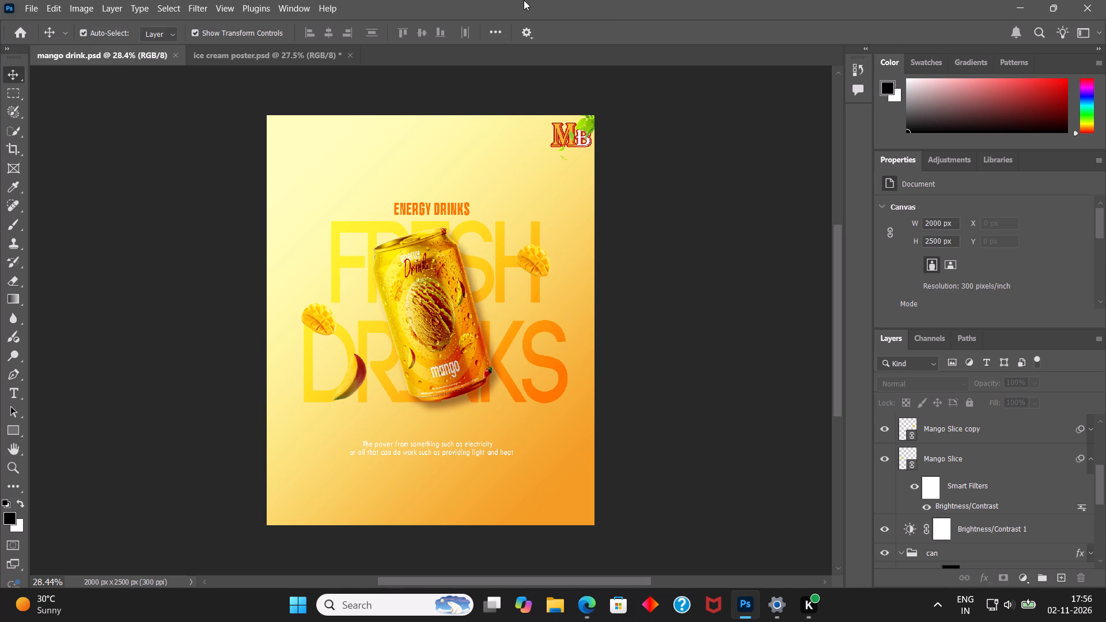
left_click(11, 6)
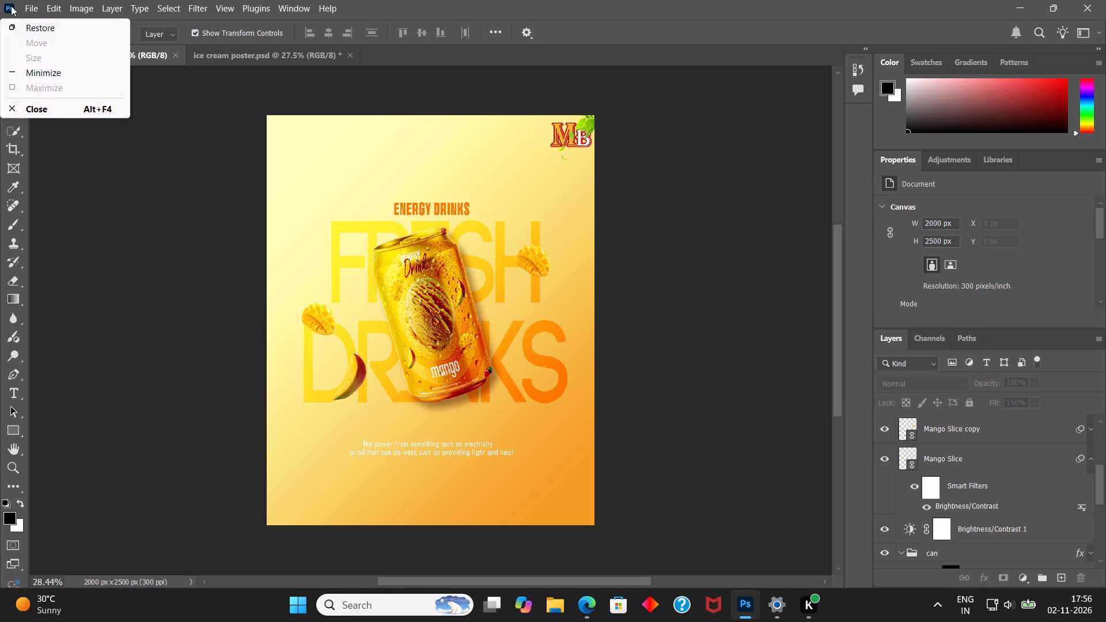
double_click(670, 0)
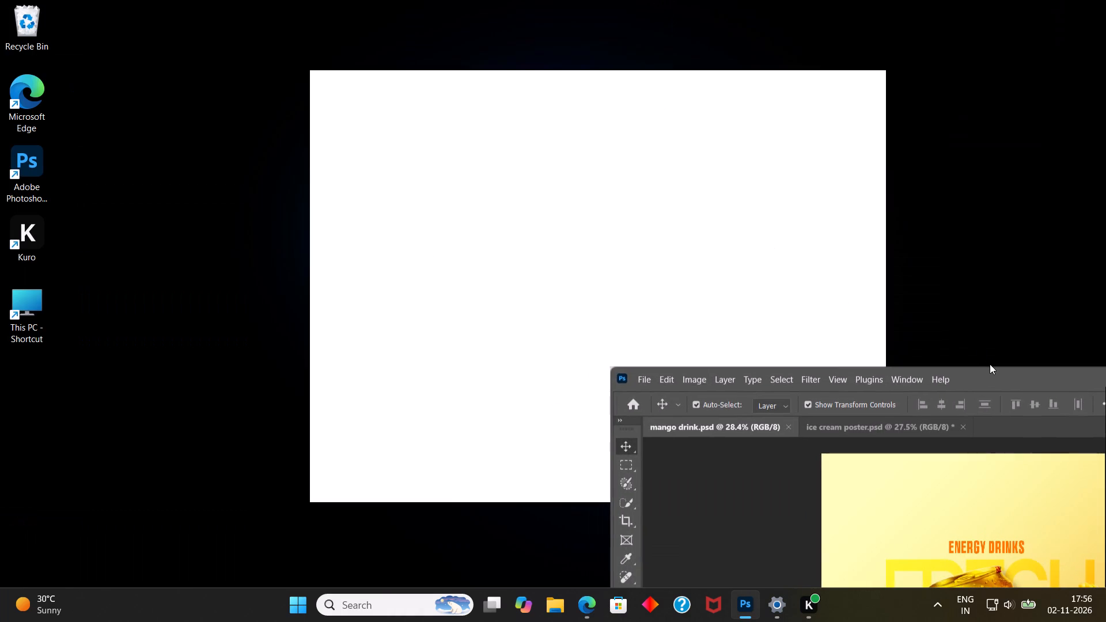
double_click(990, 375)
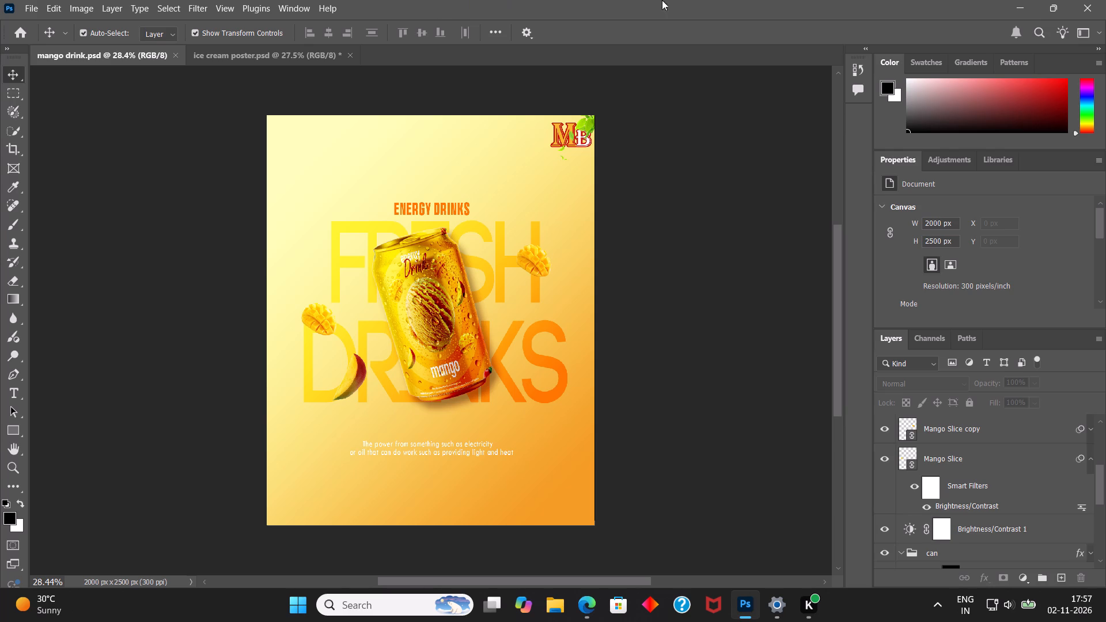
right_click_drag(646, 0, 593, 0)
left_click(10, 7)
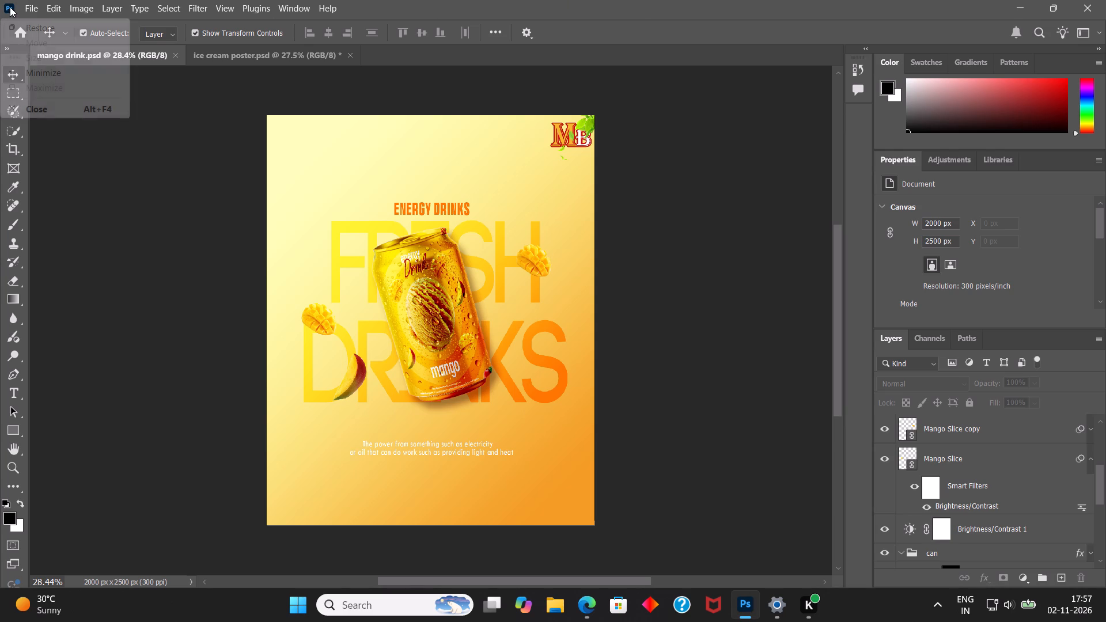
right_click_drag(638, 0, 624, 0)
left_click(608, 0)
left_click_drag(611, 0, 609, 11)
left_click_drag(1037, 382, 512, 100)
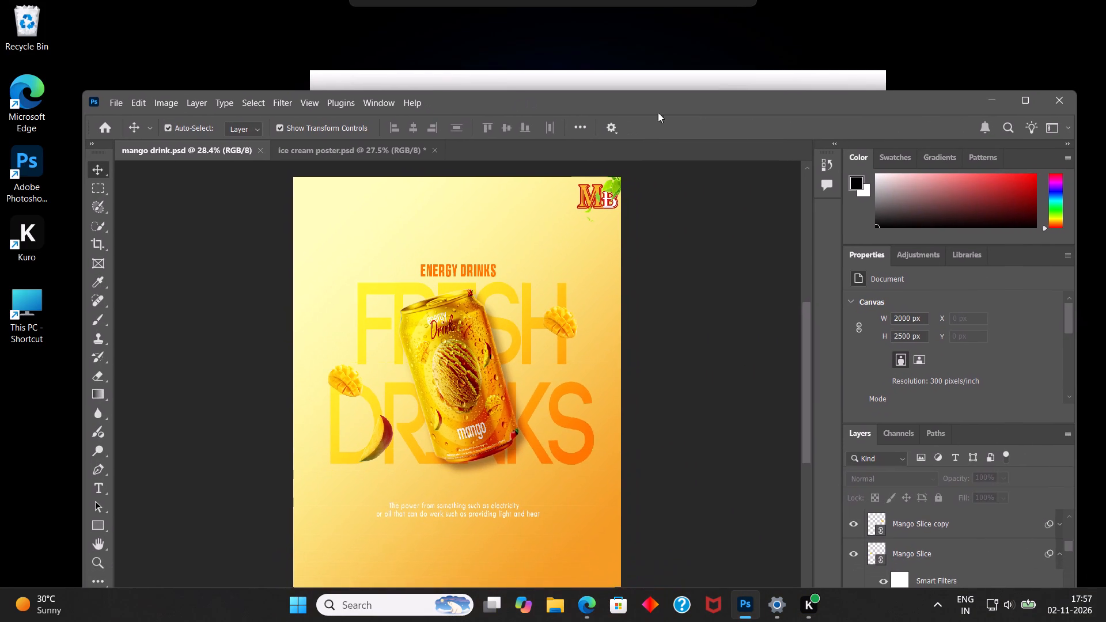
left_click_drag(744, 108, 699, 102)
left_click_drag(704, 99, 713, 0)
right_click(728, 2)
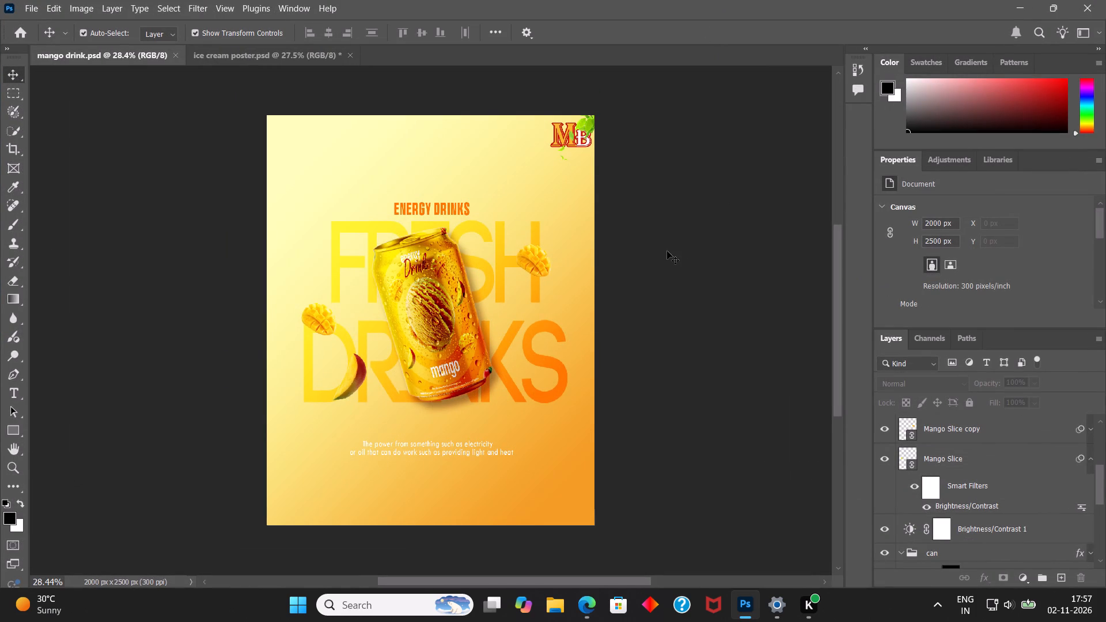
Move the two-line energy description straight down, further below the can and FRESH DRINKS title, and save the mango drink poster.
scroll(667, 251, "up", 2)
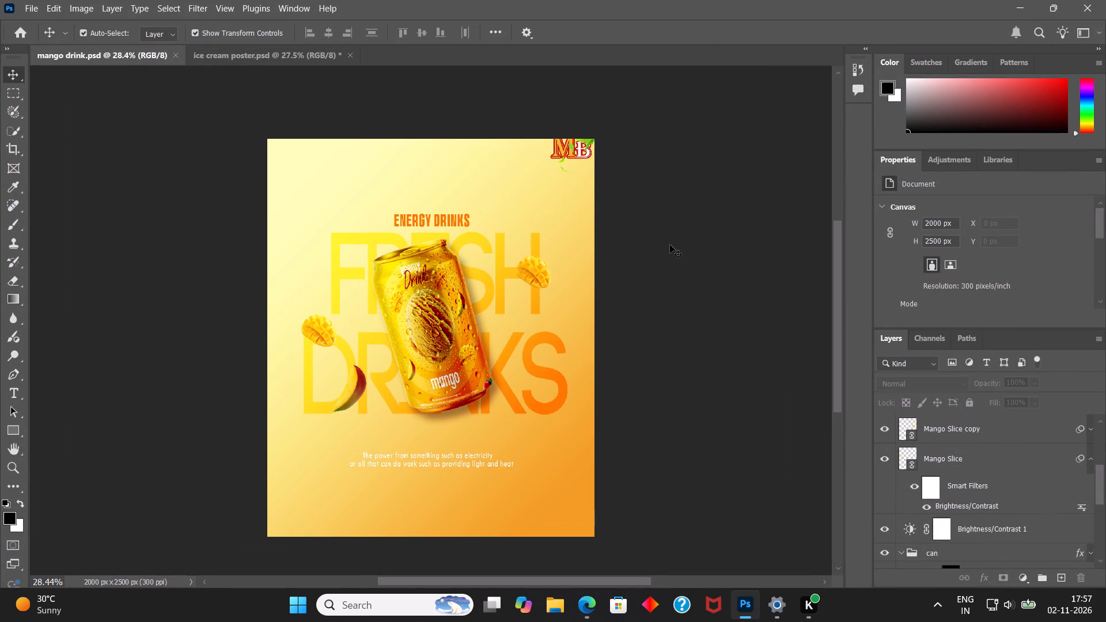
left_click(415, 473)
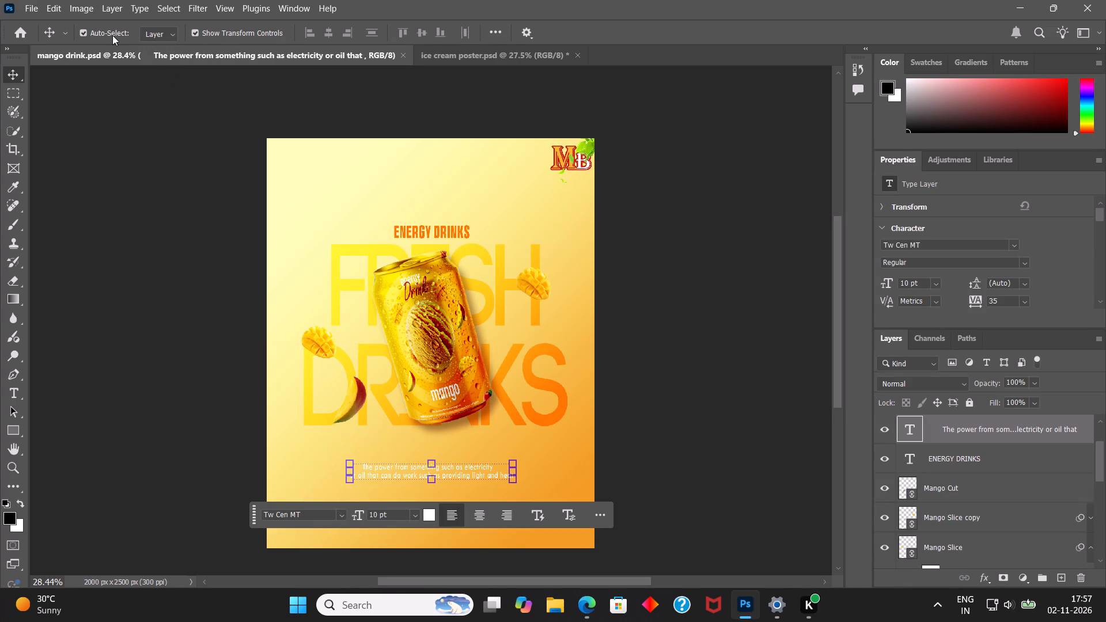
key("ctrl+t")
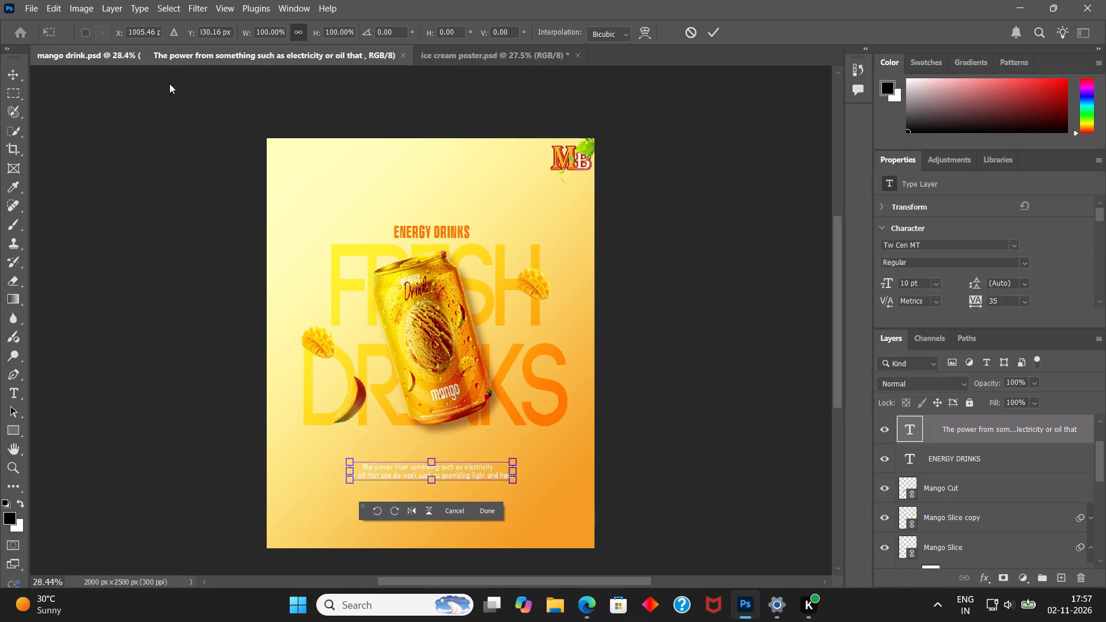
left_click_drag(188, 33, 238, 34)
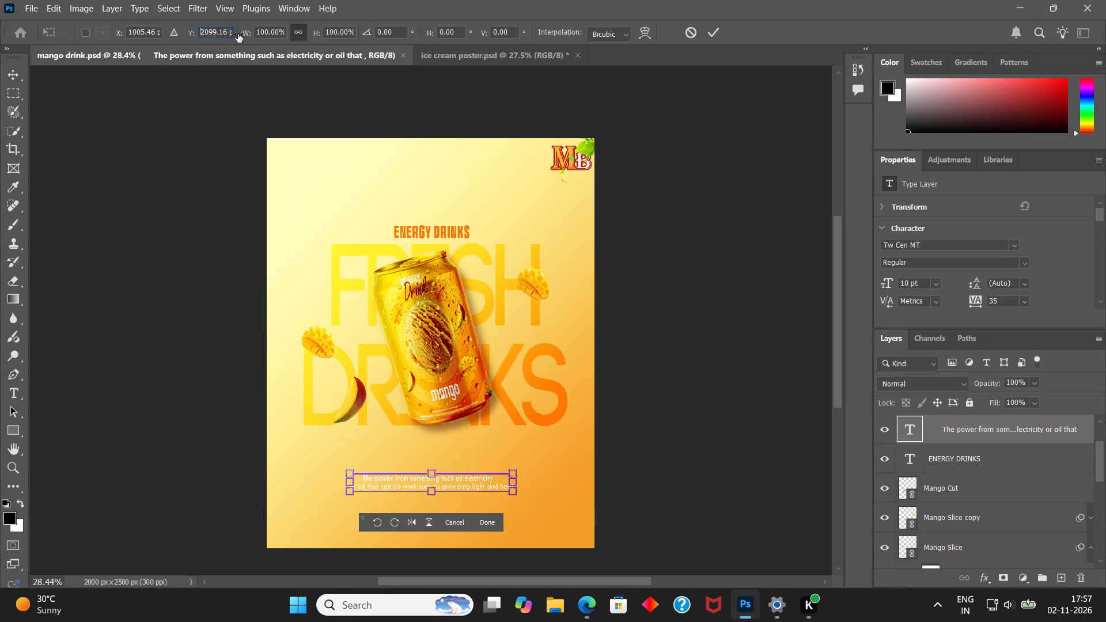
left_click_drag(238, 34, 263, 33)
left_click(714, 31)
left_click(717, 166)
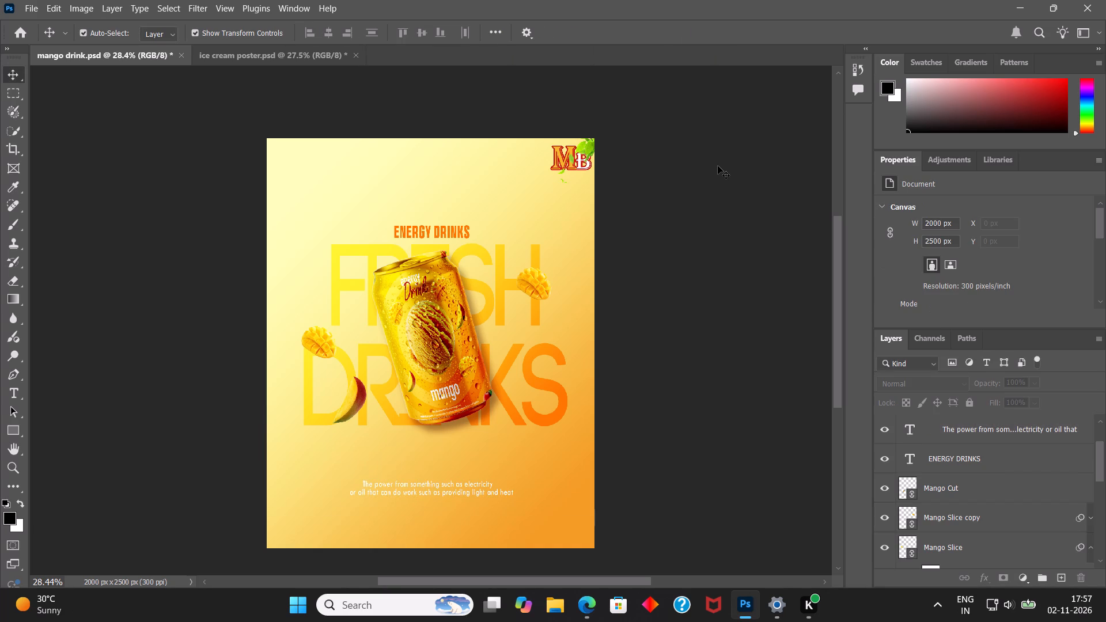
key("ctrl+s")
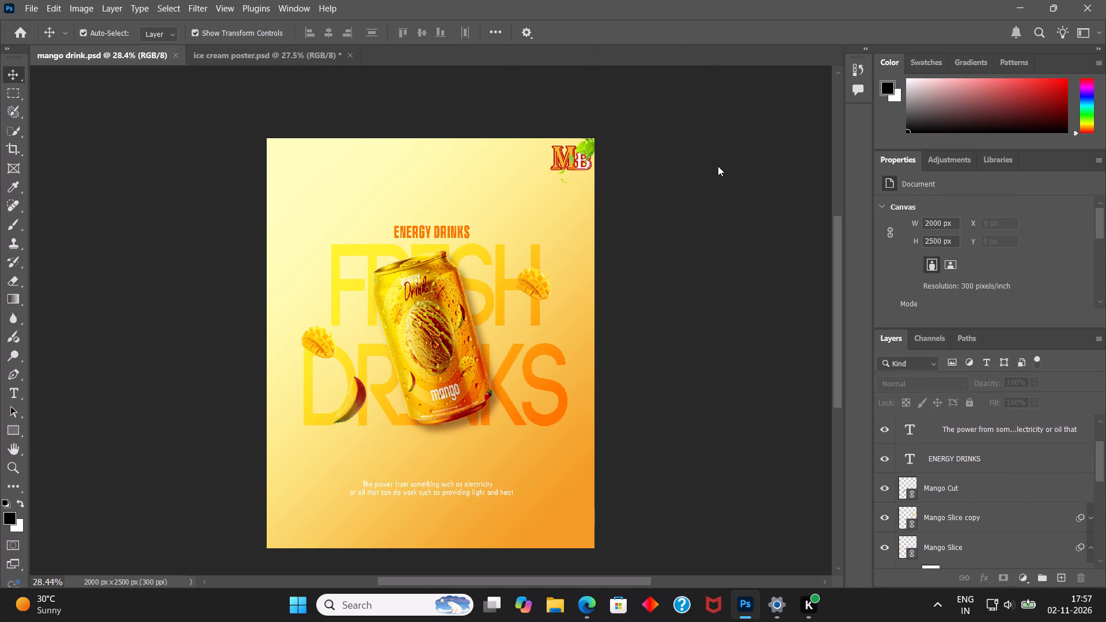
Export the mango drink poster as a PNG named "energy drink mockup" in the PS projects folder.
scroll(695, 177, "down", 1)
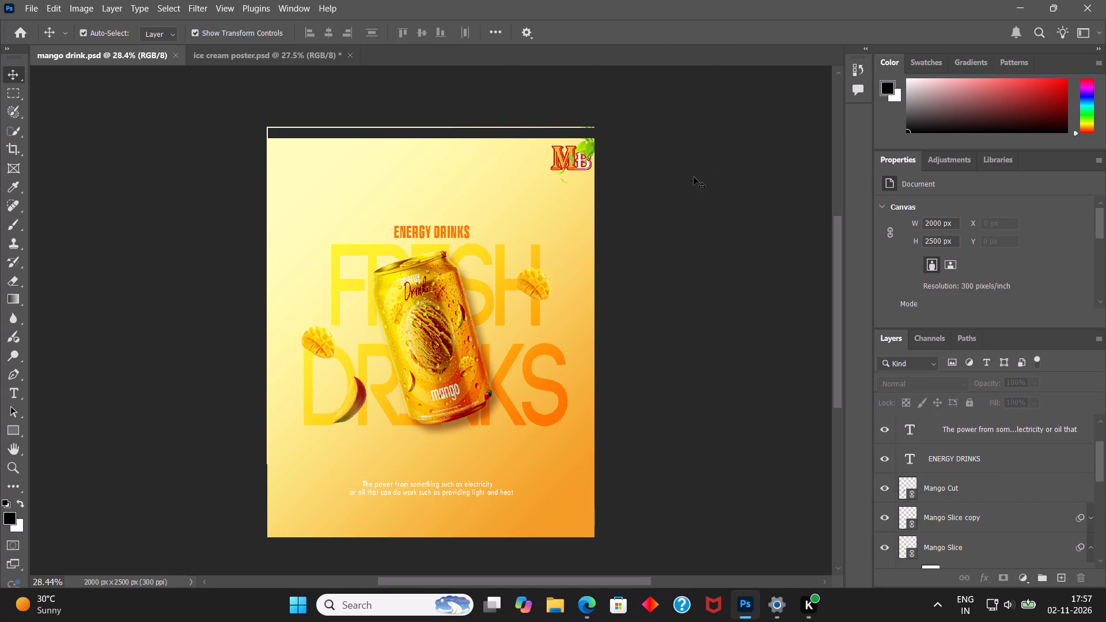
left_click(37, 6)
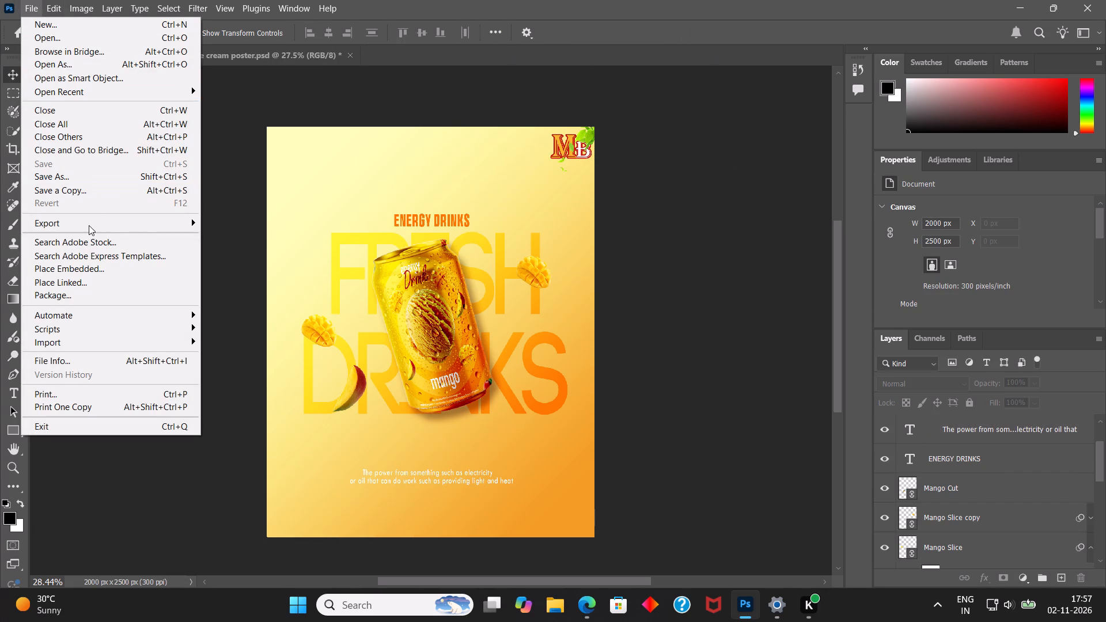
left_click(89, 226)
left_click(243, 224)
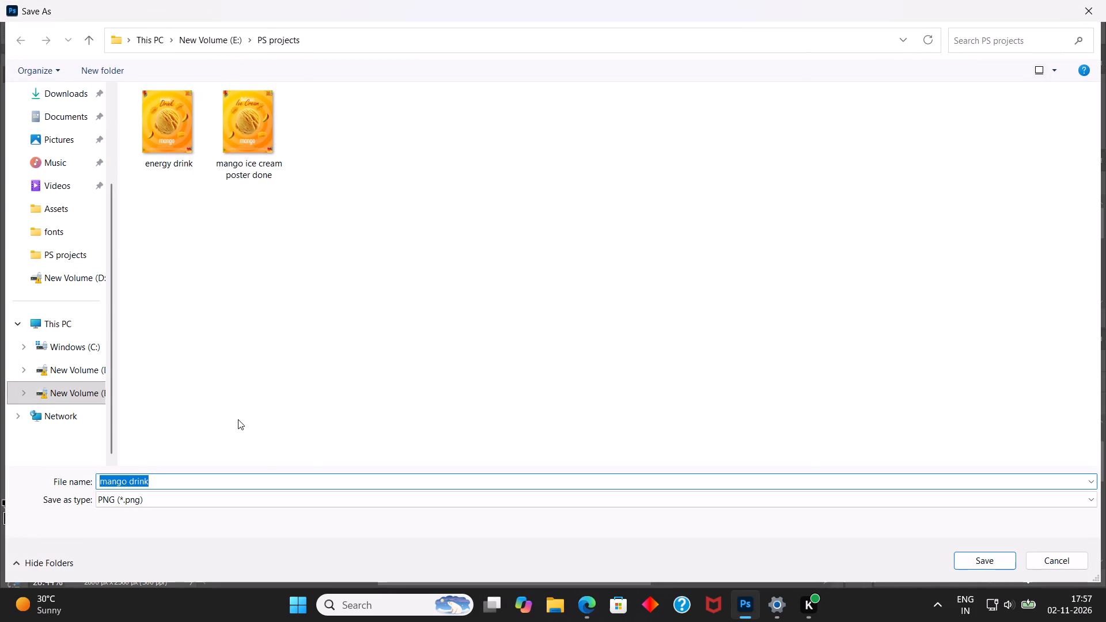
type("energy can")
key("BackSpace")
key("BackSpace")
key("BackSpace")
type("drink mocku")
key("p")
key("Return")
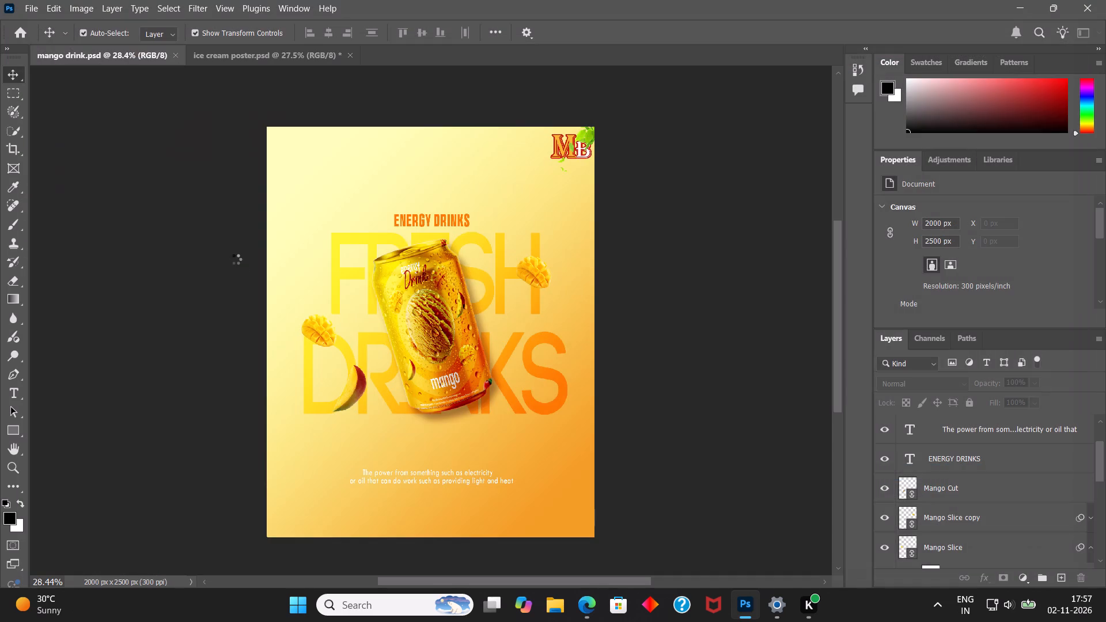
Quit the application with the mango drink and ice cream posters open.
left_click(1105, 0)
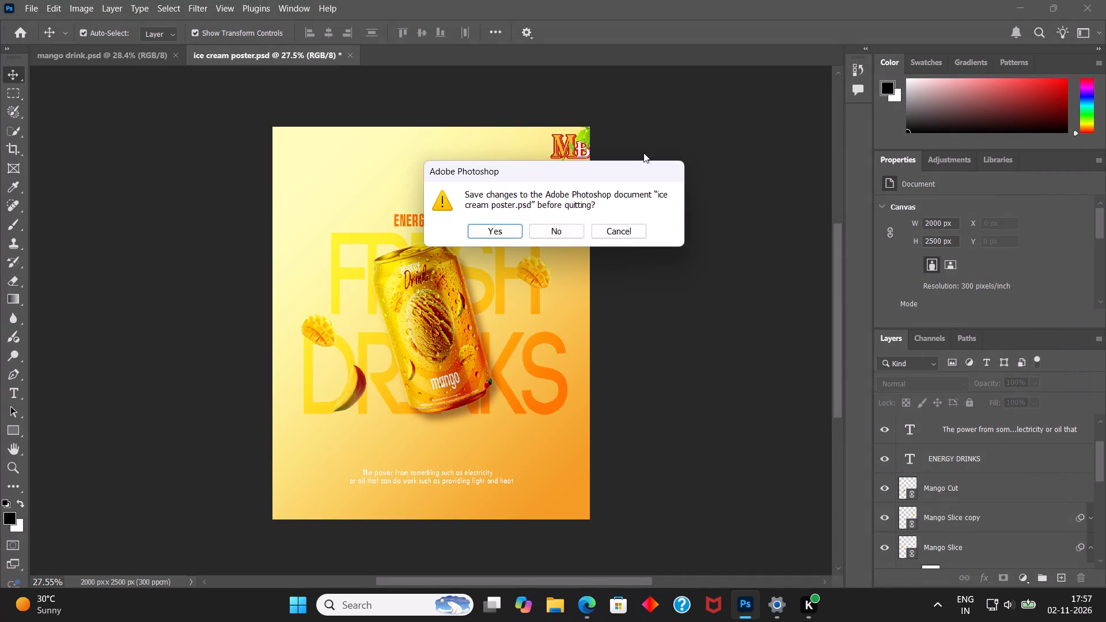
left_click(633, 233)
left_click(1105, 0)
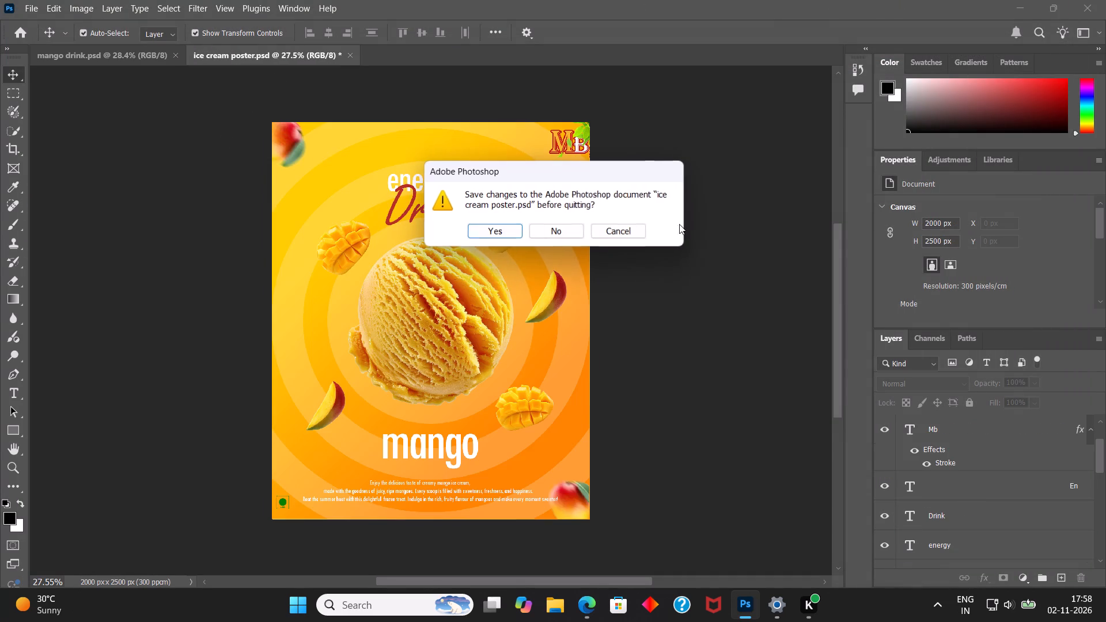